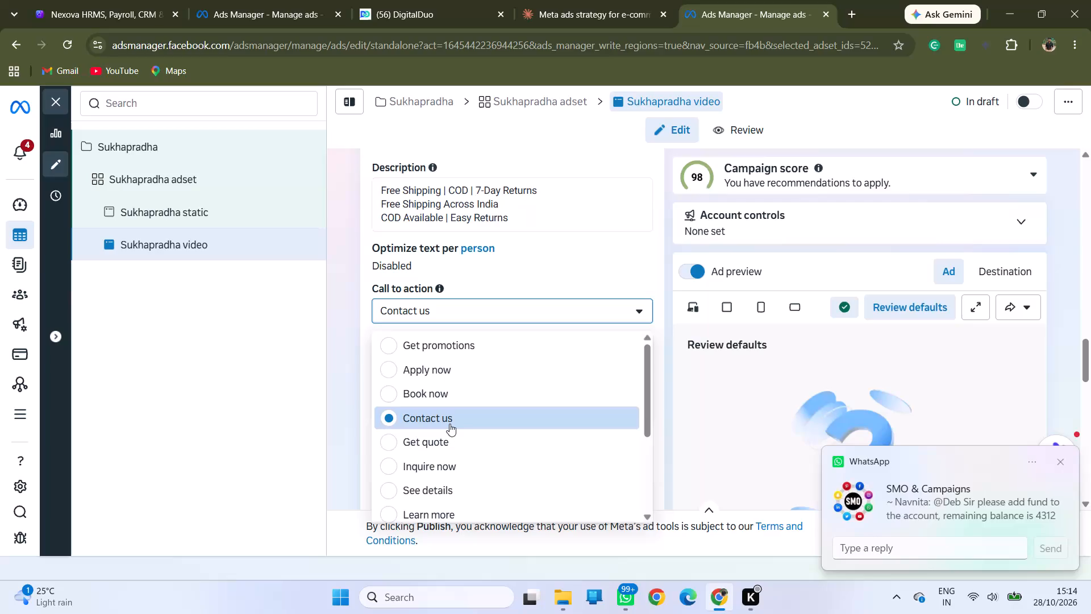
Choose Contact us as the call to action for the Sukhapradha video ad.
{"action": "scroll", "coordinate": [449, 424], "scroll_direction": "up", "scroll_amount": 1}
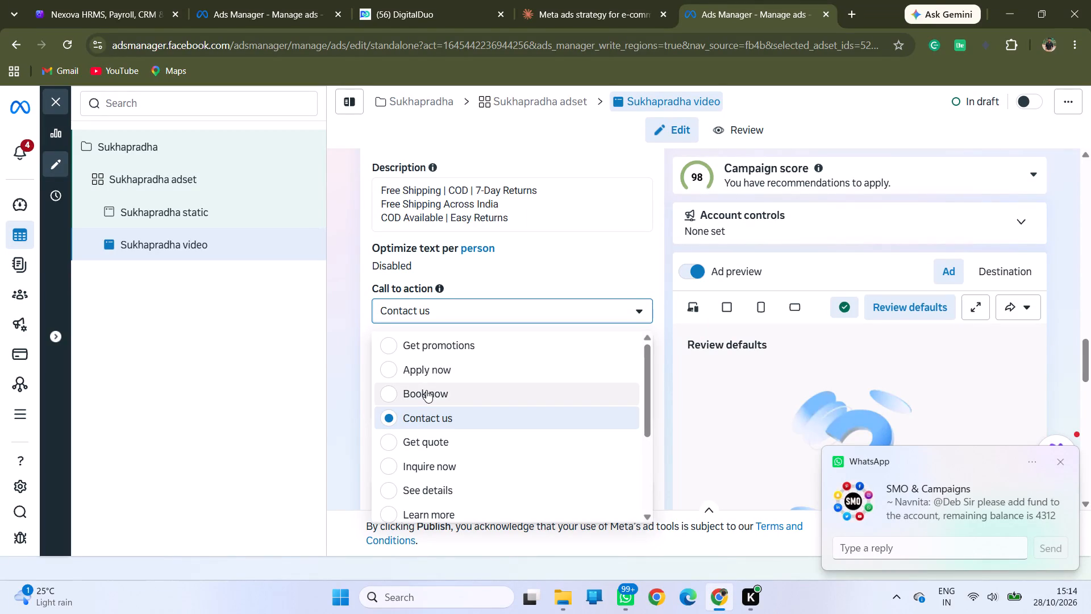
{"action": "left_click", "coordinate": [449, 416]}
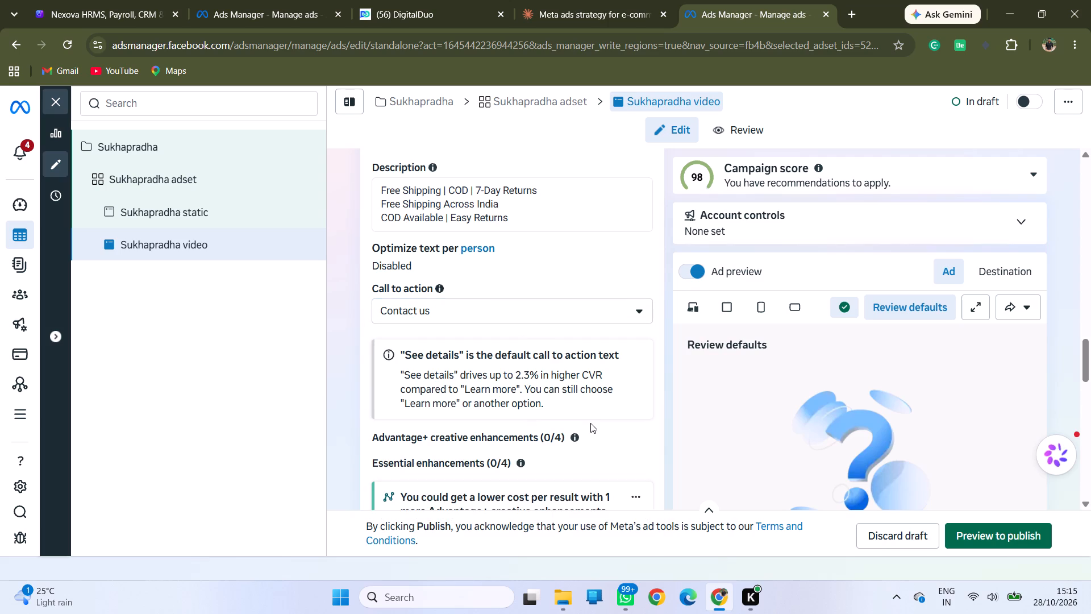
Examine the Advantage+ creative enhancements and creative testing sections of the Sukhapradha video ad.
{"action": "scroll", "coordinate": [590, 423], "scroll_direction": "down", "scroll_amount": 1}
{"action": "scroll", "coordinate": [529, 389], "scroll_direction": "down", "scroll_amount": 1}
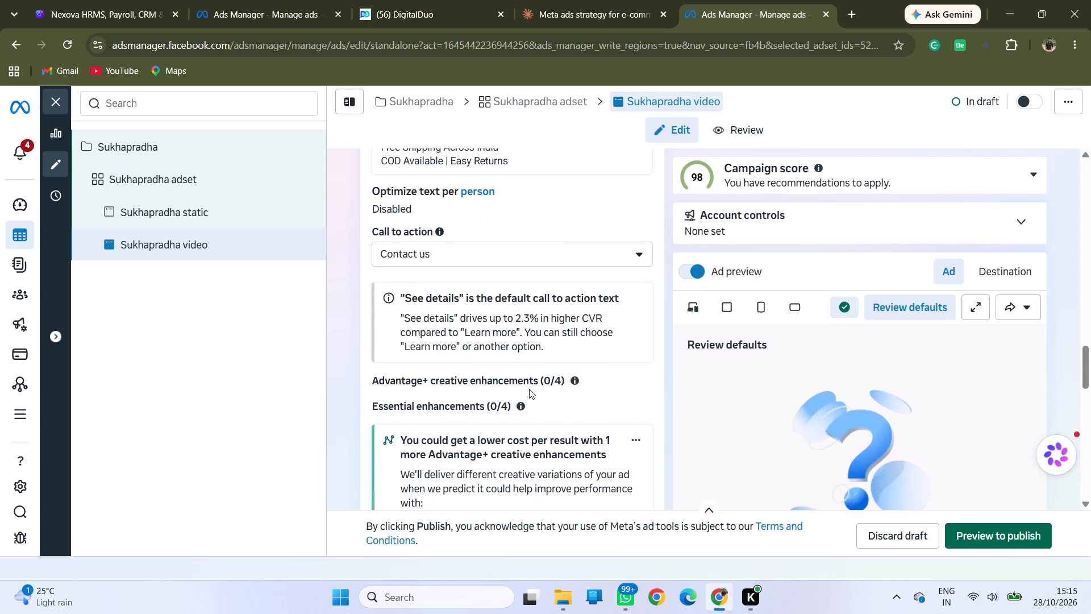
{"action": "scroll", "coordinate": [529, 389], "scroll_direction": "down", "scroll_amount": 6}
{"action": "scroll", "coordinate": [529, 389], "scroll_direction": "up", "scroll_amount": 1}
{"action": "scroll", "coordinate": [529, 389], "scroll_direction": "down", "scroll_amount": 1}
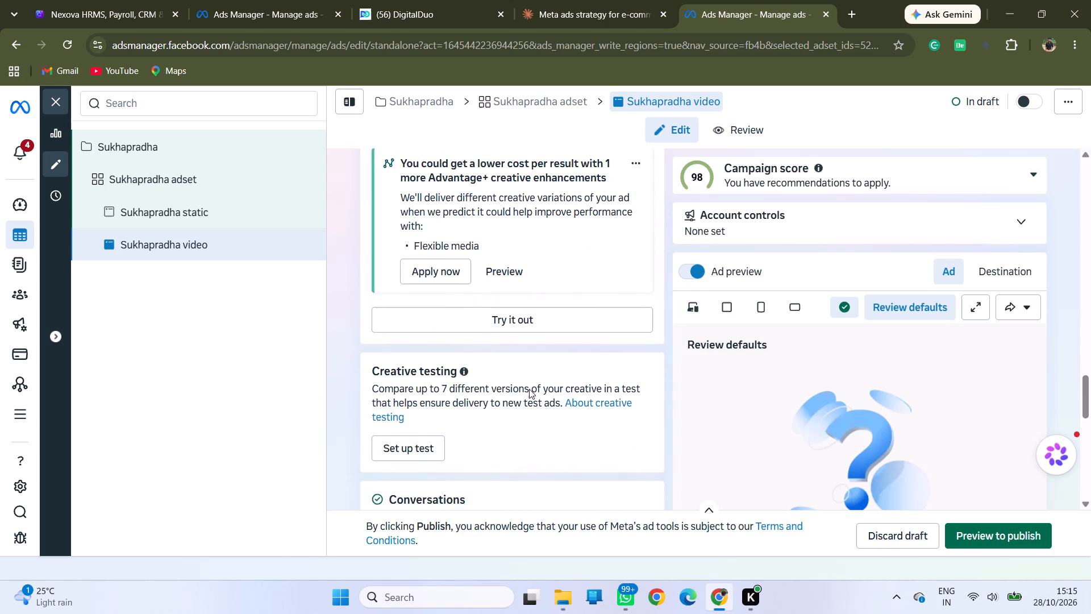
{"action": "scroll", "coordinate": [529, 389], "scroll_direction": "down", "scroll_amount": 1}
{"action": "scroll", "coordinate": [529, 389], "scroll_direction": "up", "scroll_amount": 2}
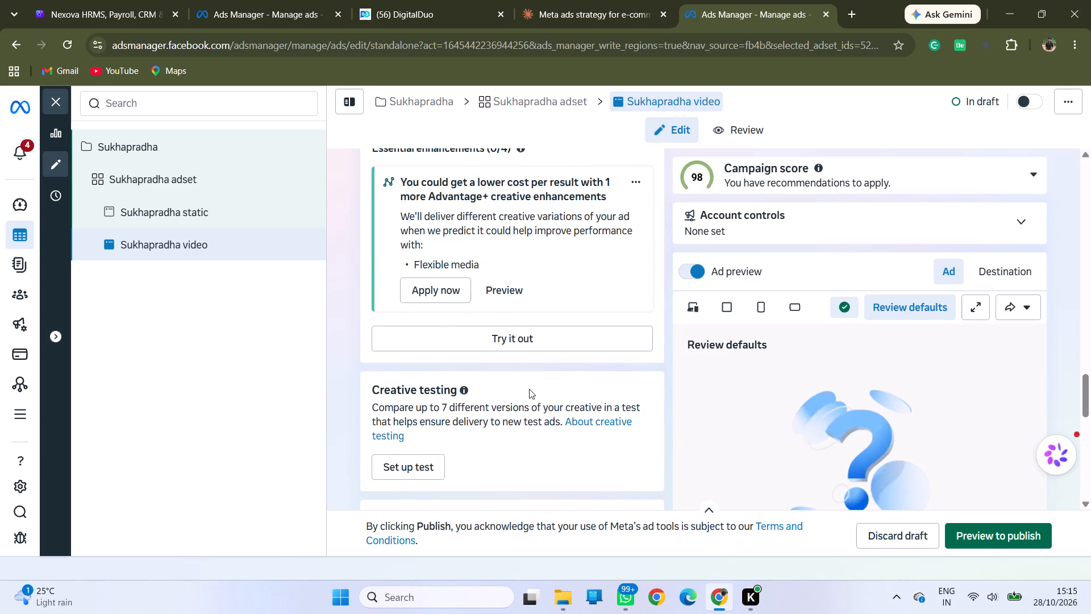
{"action": "scroll", "coordinate": [529, 389], "scroll_direction": "up", "scroll_amount": 1}
{"action": "scroll", "coordinate": [502, 292], "scroll_direction": "up", "scroll_amount": 1}
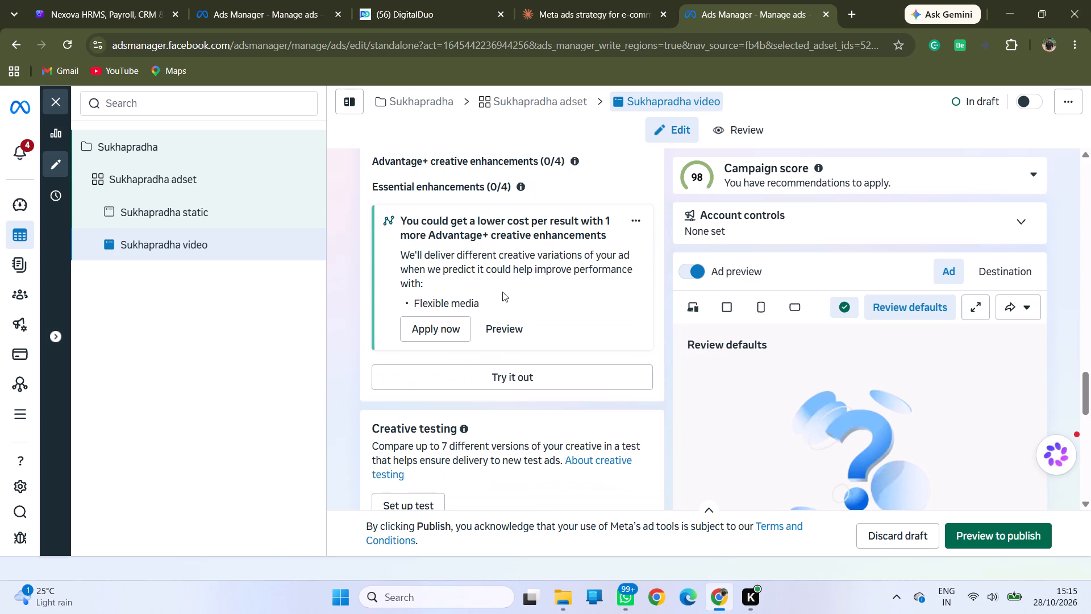
{"action": "scroll", "coordinate": [502, 292], "scroll_direction": "up", "scroll_amount": 1}
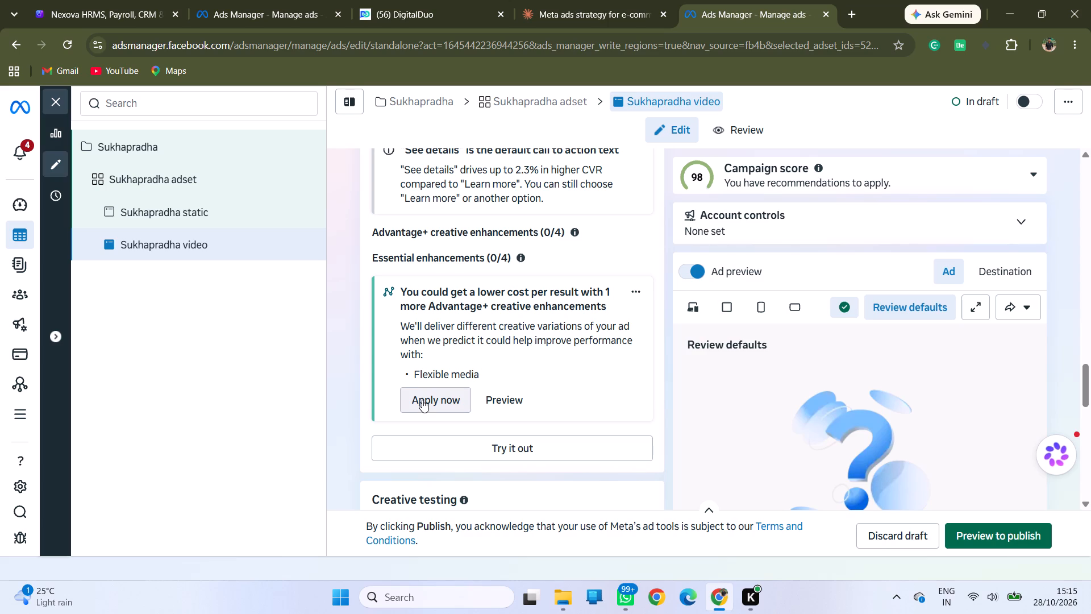
{"action": "scroll", "coordinate": [511, 360], "scroll_direction": "up", "scroll_amount": 2}
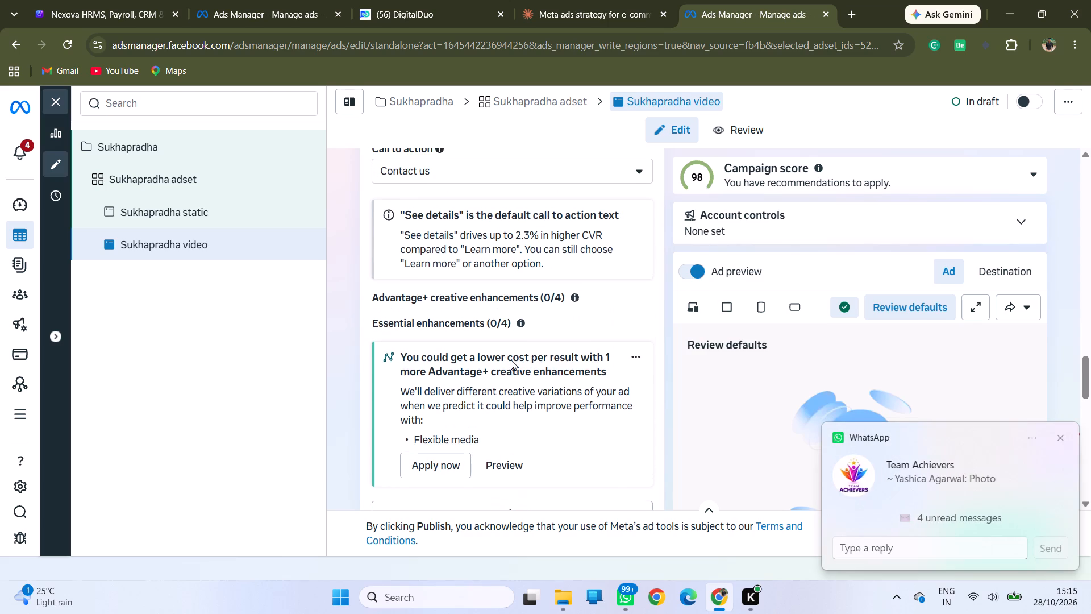
{"action": "scroll", "coordinate": [511, 360], "scroll_direction": "up", "scroll_amount": 1}
{"action": "scroll", "coordinate": [511, 360], "scroll_direction": "down", "scroll_amount": 1}
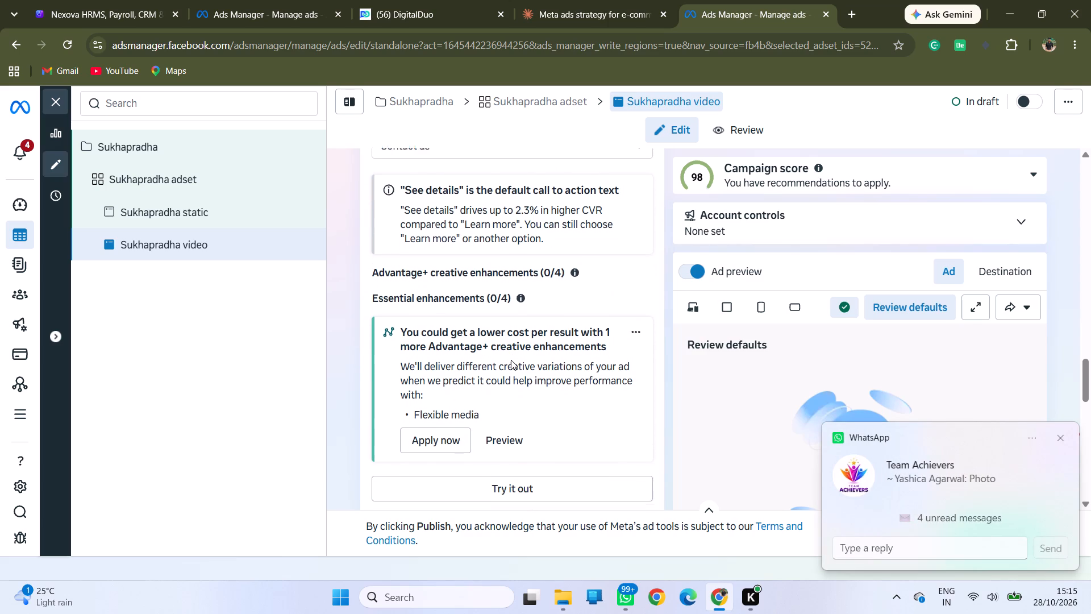
{"action": "scroll", "coordinate": [511, 360], "scroll_direction": "down", "scroll_amount": 3}
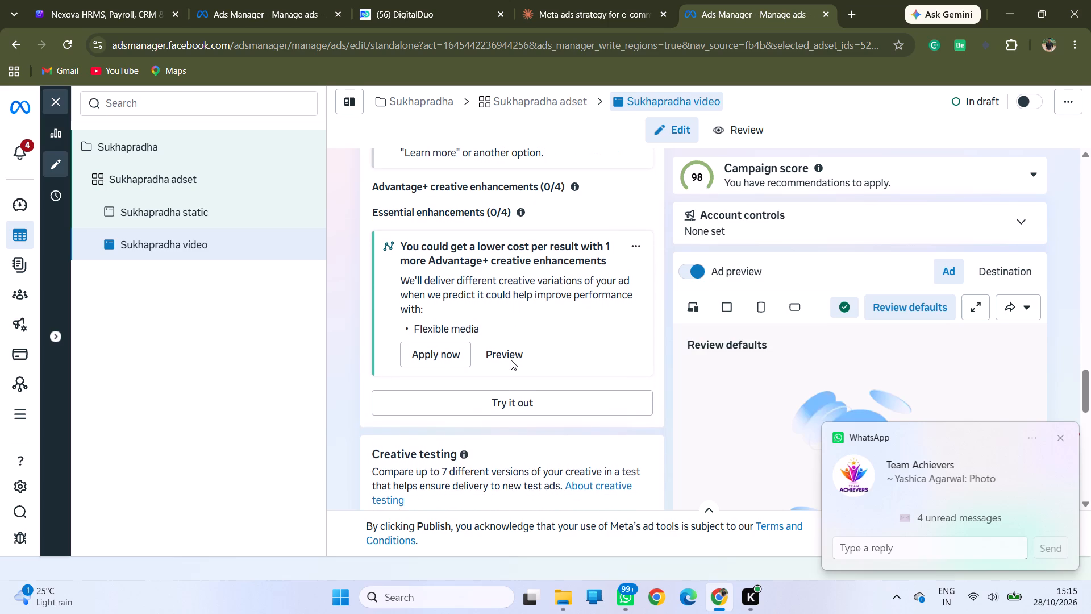
{"action": "scroll", "coordinate": [511, 360], "scroll_direction": "down", "scroll_amount": 2}
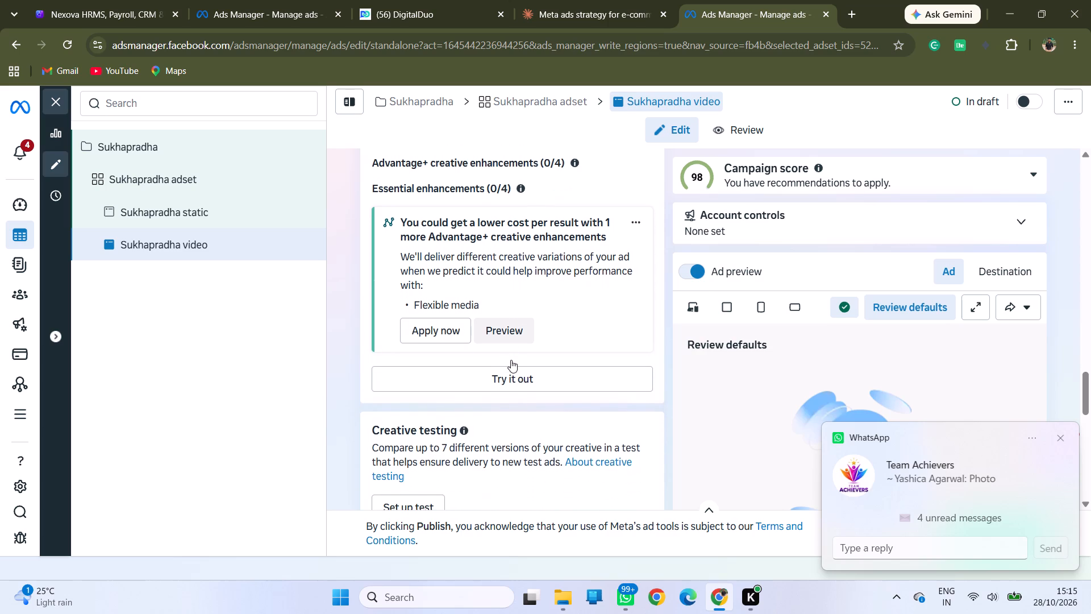
Edit the saved conversation template of the Sukhapradha video ad and remove the personalised name tag from its greeting text.
{"action": "scroll", "coordinate": [511, 360], "scroll_direction": "down", "scroll_amount": 4}
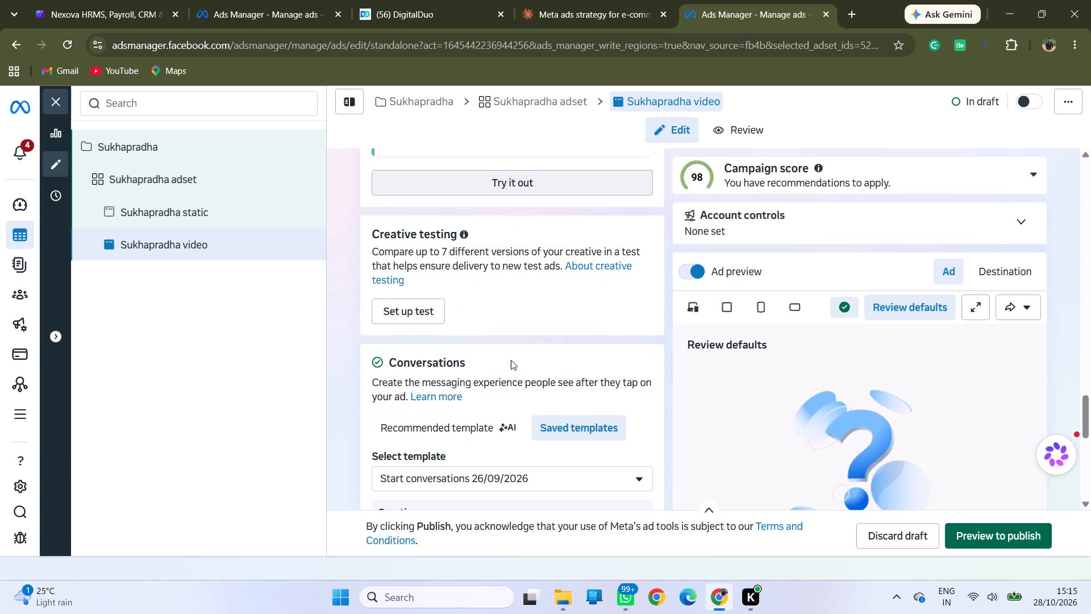
{"action": "scroll", "coordinate": [511, 360], "scroll_direction": "down", "scroll_amount": 5}
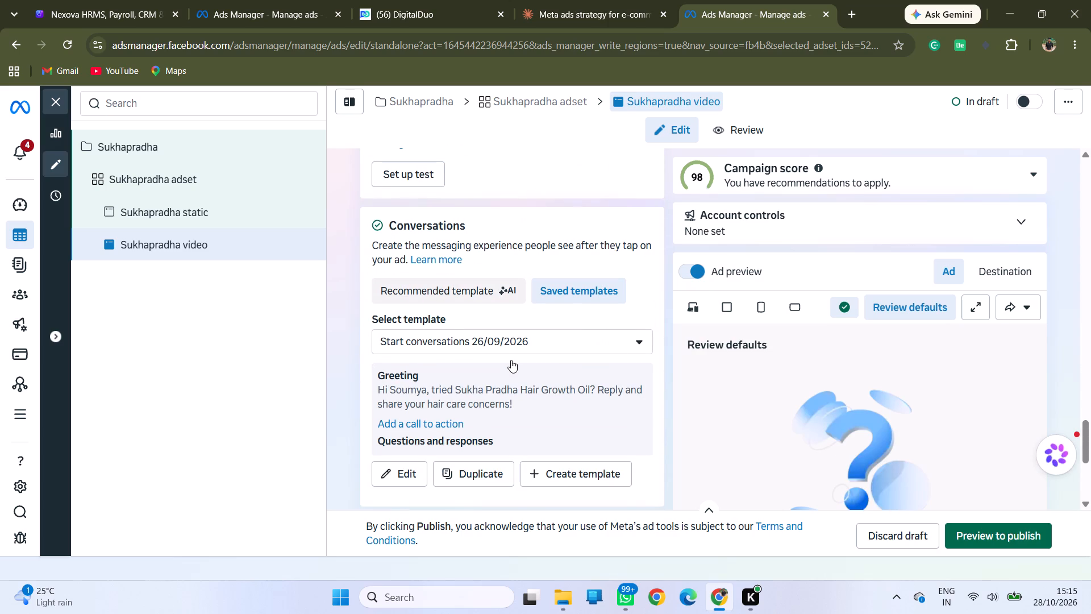
{"action": "scroll", "coordinate": [453, 376], "scroll_direction": "down", "scroll_amount": 2}
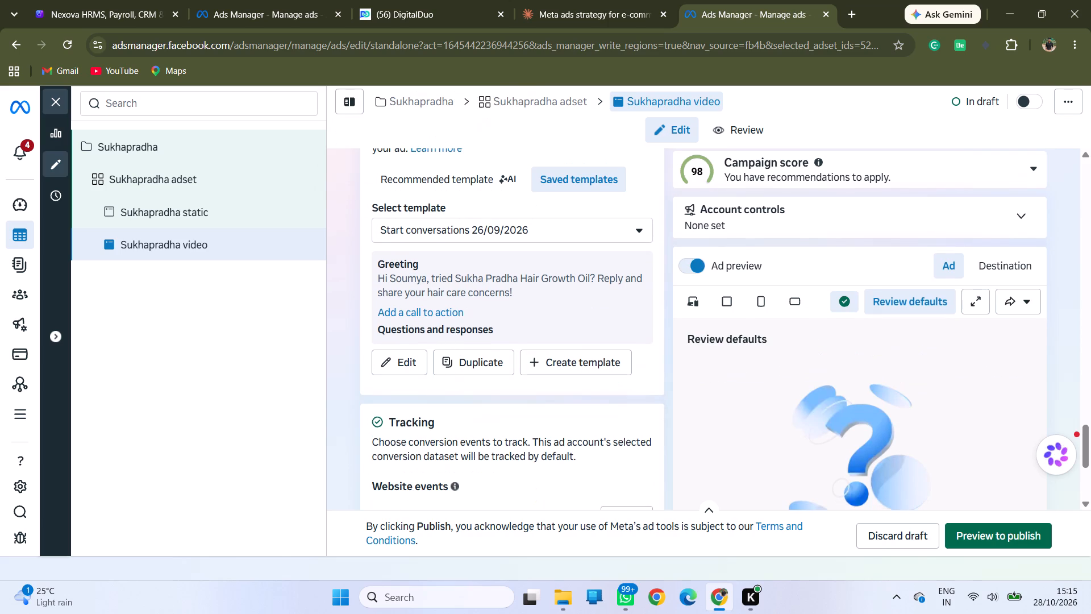
{"action": "left_click", "coordinate": [405, 363]}
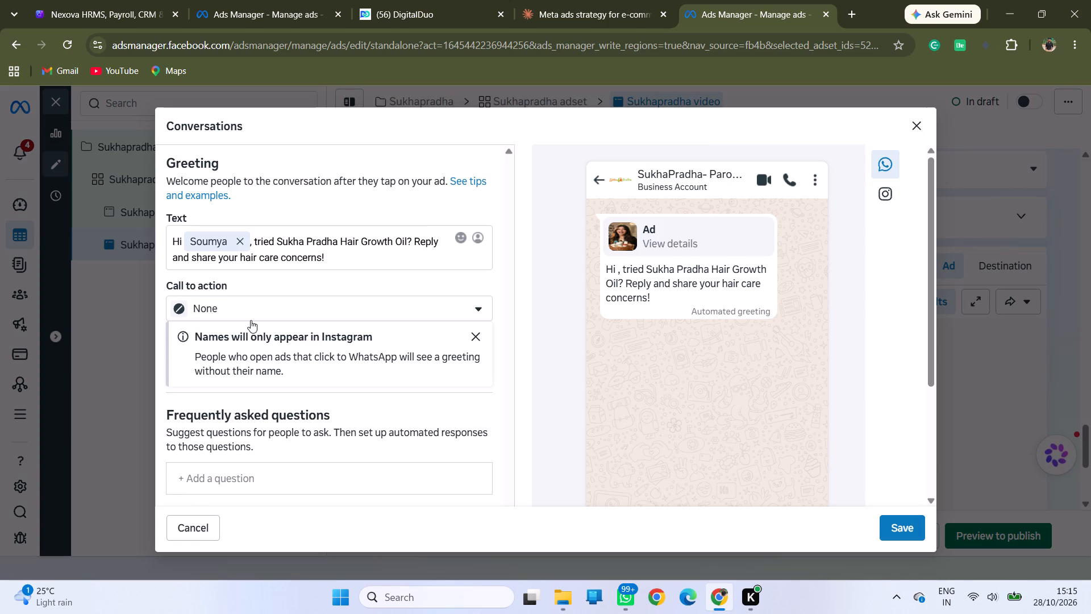
{"action": "left_click", "coordinate": [241, 243]}
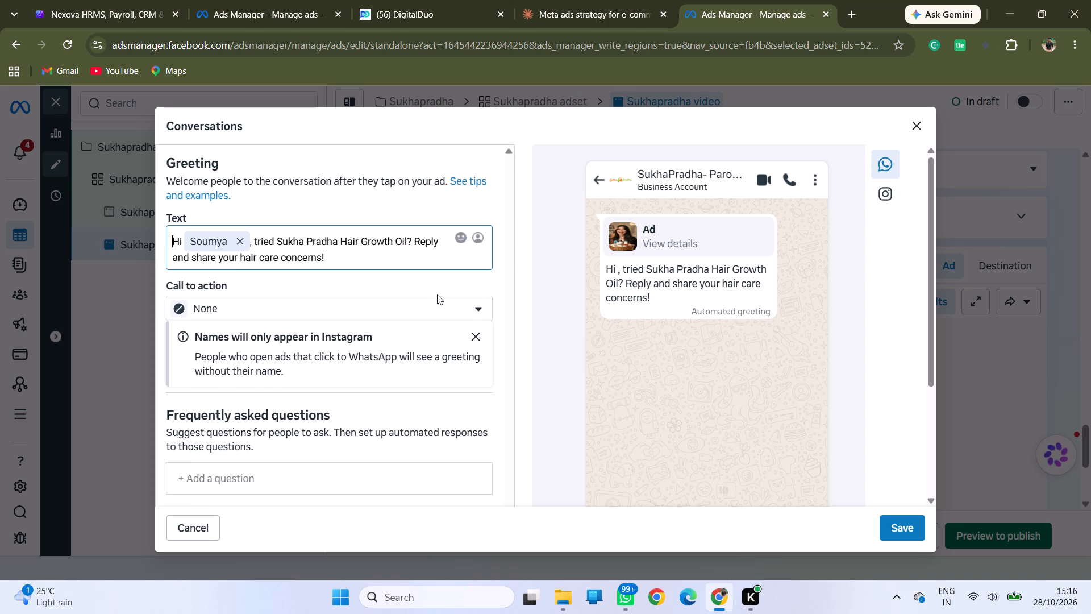
{"action": "left_click", "coordinate": [240, 243]}
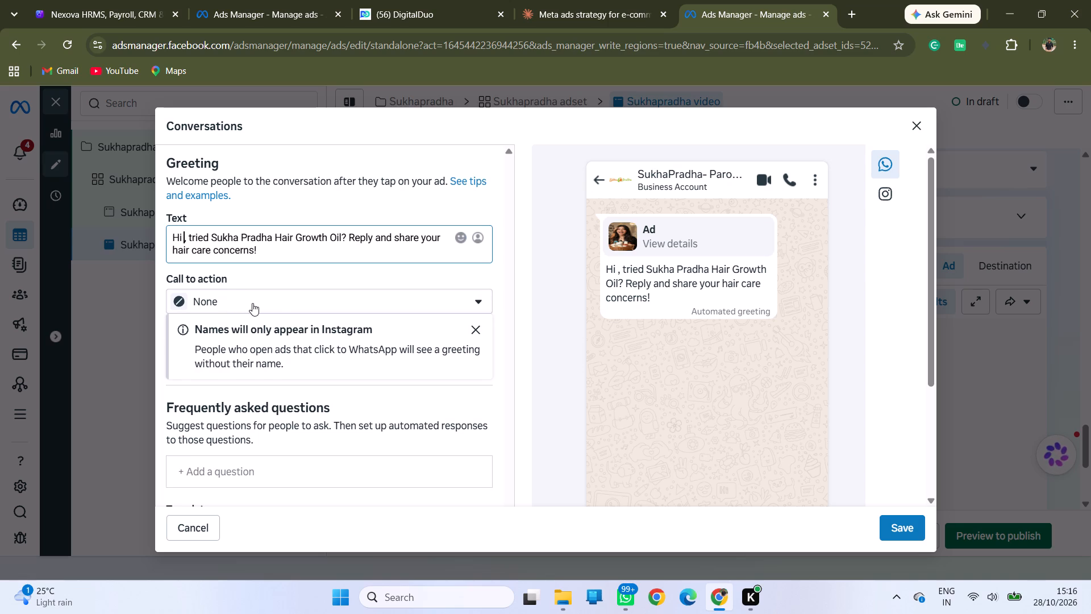
Open the call to action choices for the conversation greeting.
{"action": "left_click", "coordinate": [467, 310]}
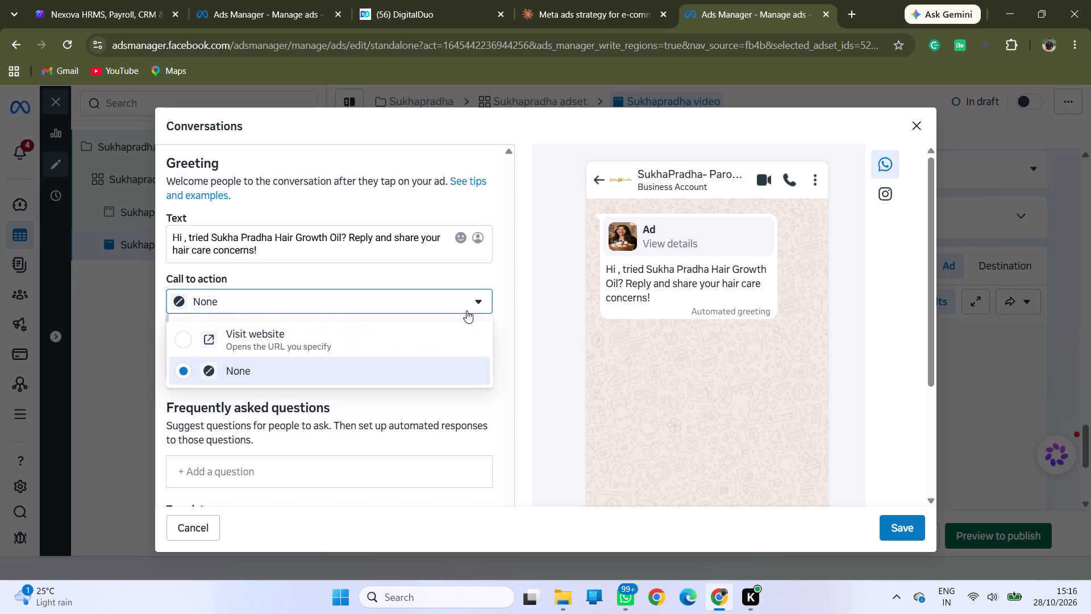
Set the greeting's call to action to None in the conversation template and save the template.
{"action": "left_click", "coordinate": [289, 377]}
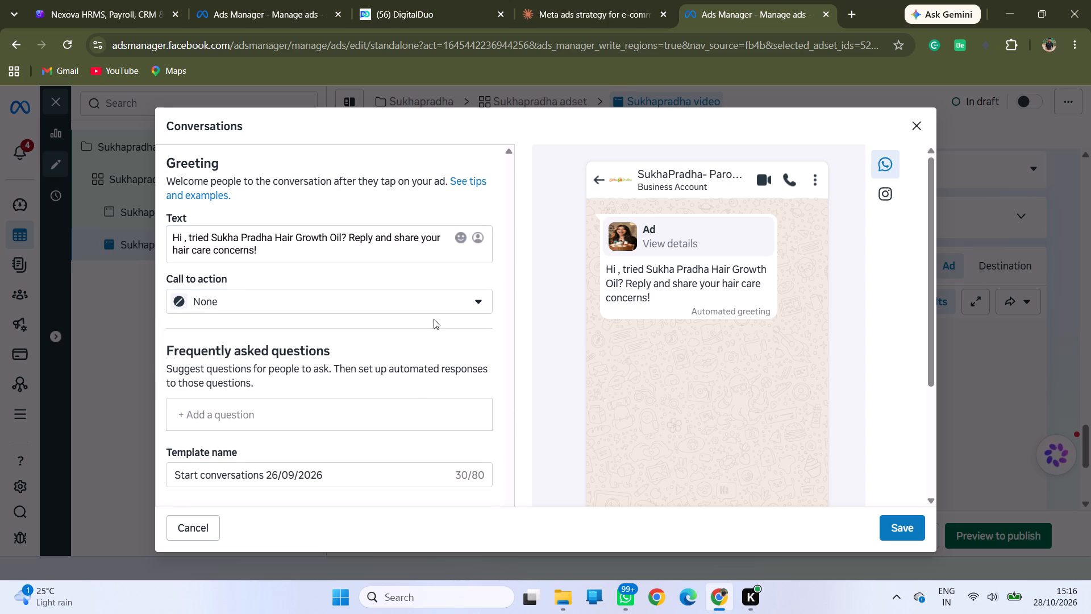
{"action": "scroll", "coordinate": [249, 414], "scroll_direction": "down", "scroll_amount": 3}
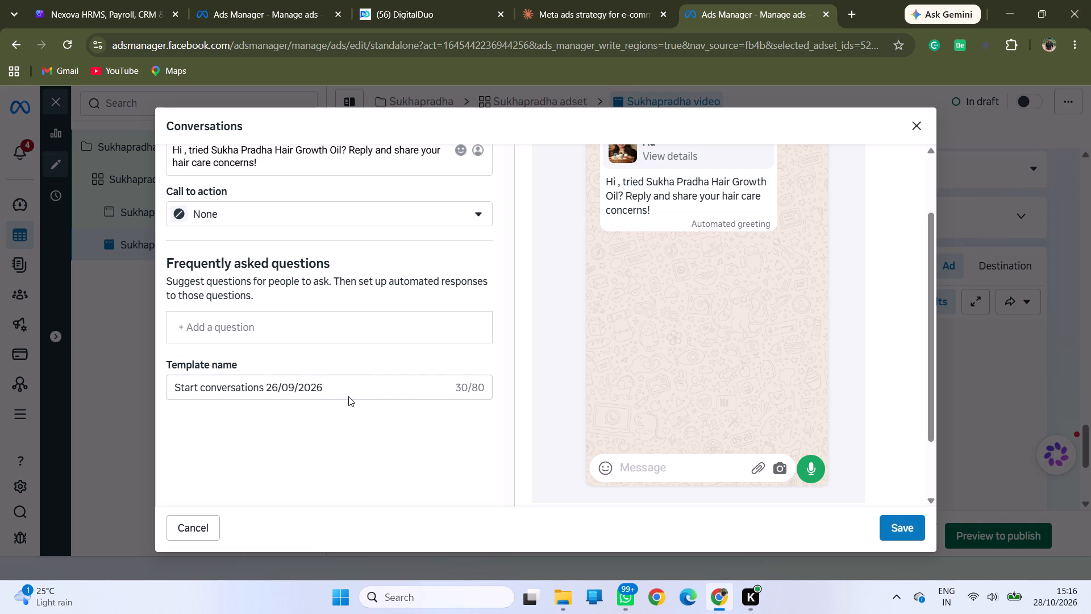
{"action": "left_click", "coordinate": [901, 532]}
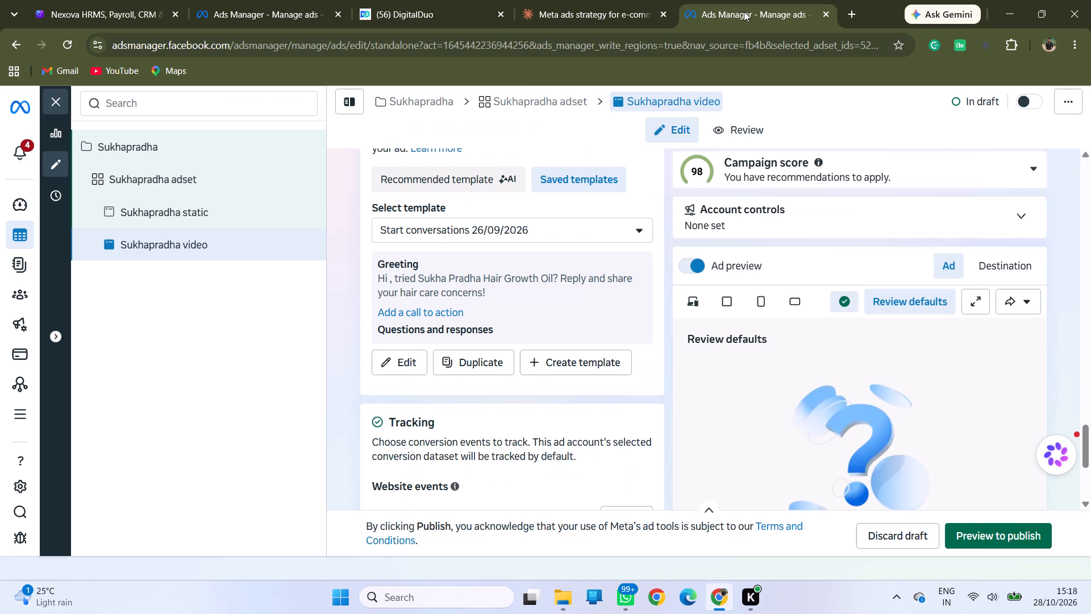
{"action": "left_click", "coordinate": [430, 310]}
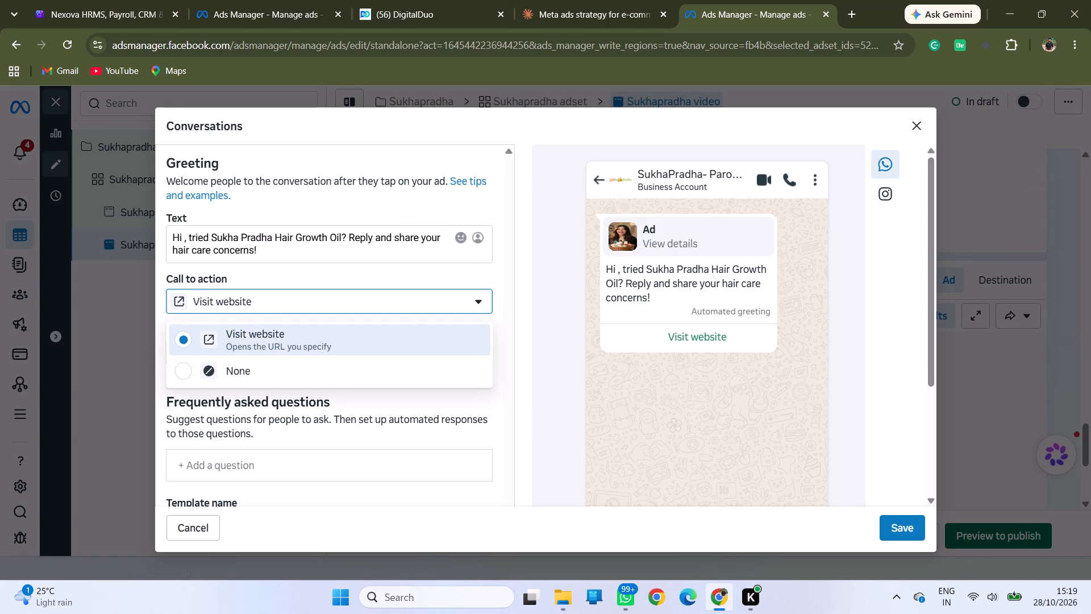
{"action": "left_click", "coordinate": [265, 255]}
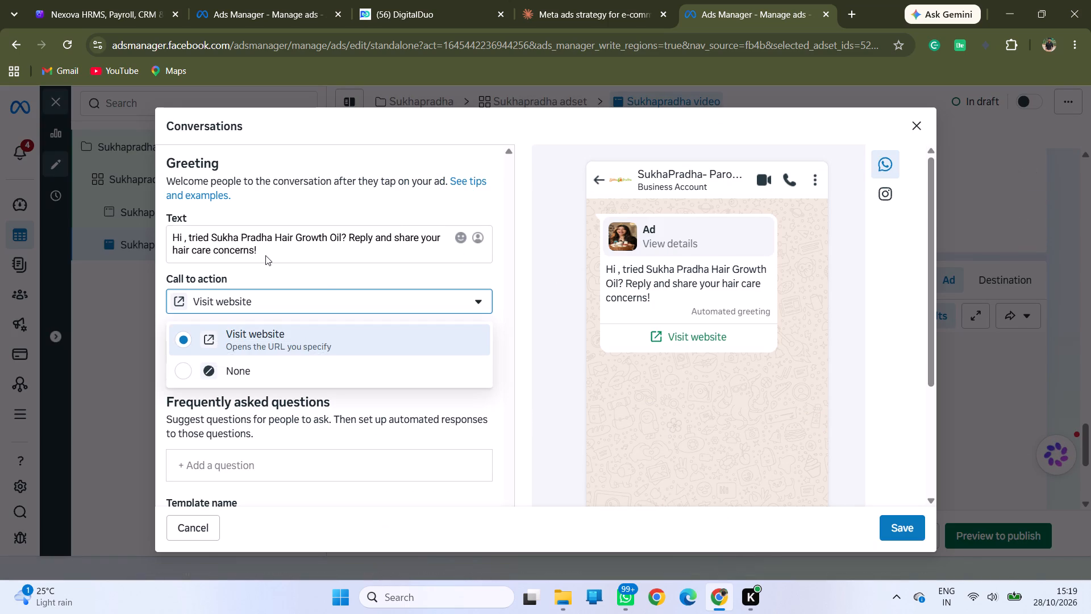
{"action": "key", "text": "BackSpace"}
{"action": "key", "text": "BackSpace"}
{"action": "key", "text": "BackSpace"}
{"action": "key", "text": "BackSpace"}
{"action": "key", "text": "BackSpace"}
{"action": "key", "text": "BackSpace"}
{"action": "key", "text": "BackSpace"}
{"action": "key", "text": "BackSpace"}
{"action": "key", "text": "BackSpace"}
{"action": "key", "text": "BackSpace"}
{"action": "key", "text": "BackSpace"}
{"action": "key", "text": "BackSpace"}
{"action": "key", "text": "BackSpace"}
{"action": "key", "text": "BackSpace"}
{"action": "key", "text": "BackSpace"}
{"action": "key", "text": "BackSpace"}
{"action": "key", "text": "BackSpace"}
{"action": "key", "text": "BackSpace"}
{"action": "key", "text": "BackSpace"}
{"action": "key", "text": "BackSpace"}
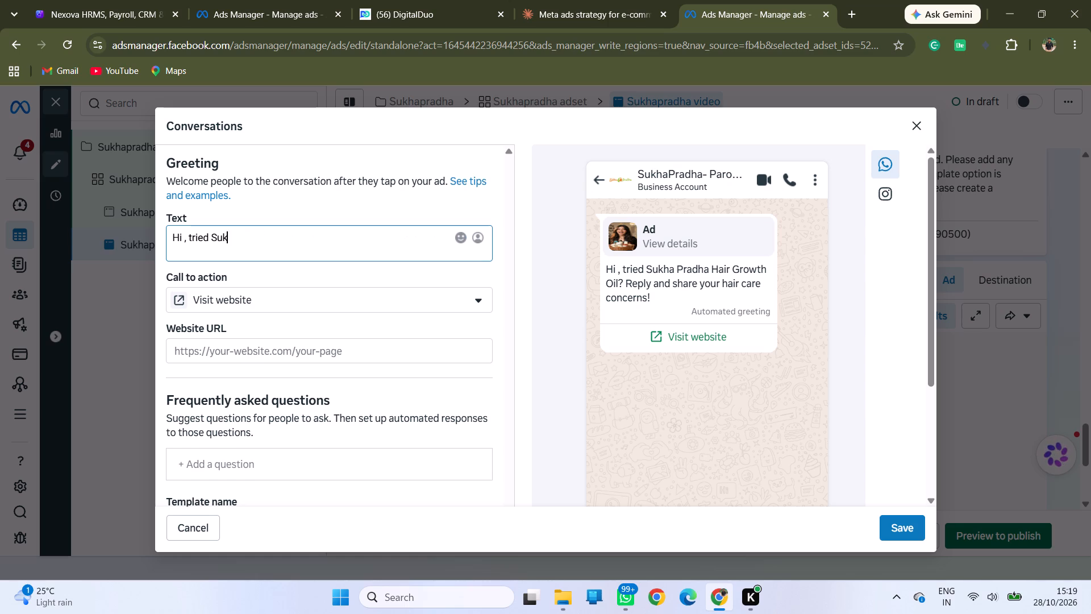
{"action": "key", "text": "ctrl+v"}
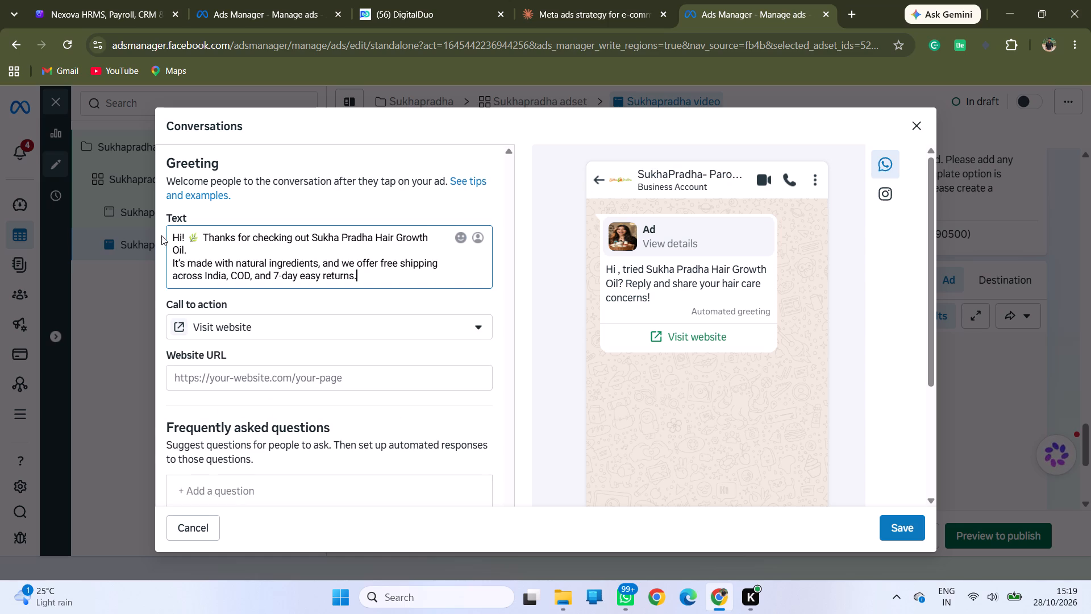
{"action": "left_click", "coordinate": [185, 251]}
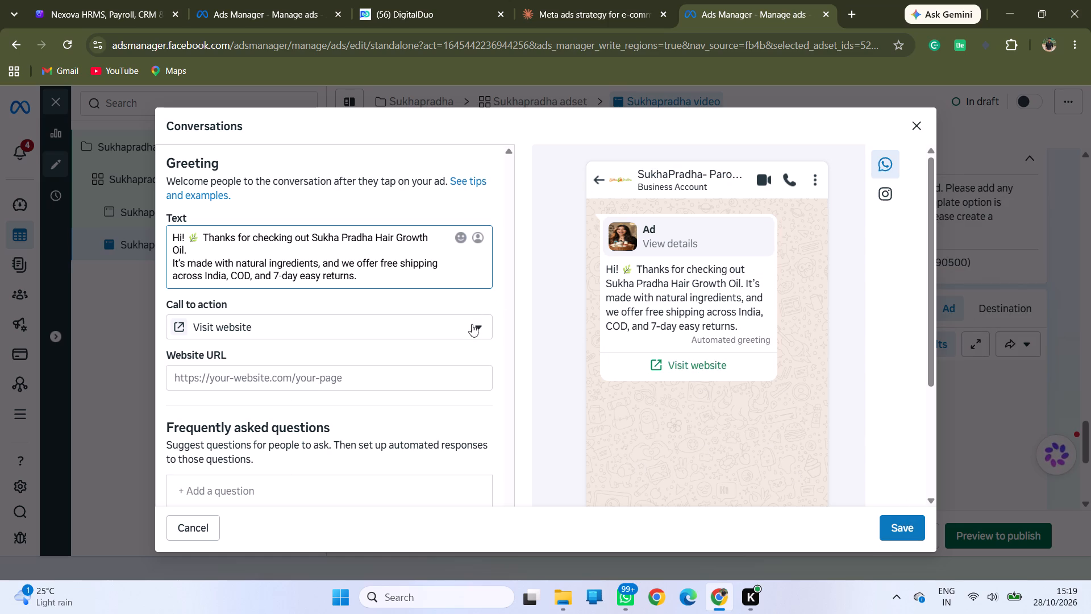
Set the new greeting's call to action to None and save the conversation template.
{"action": "left_click", "coordinate": [472, 341]}
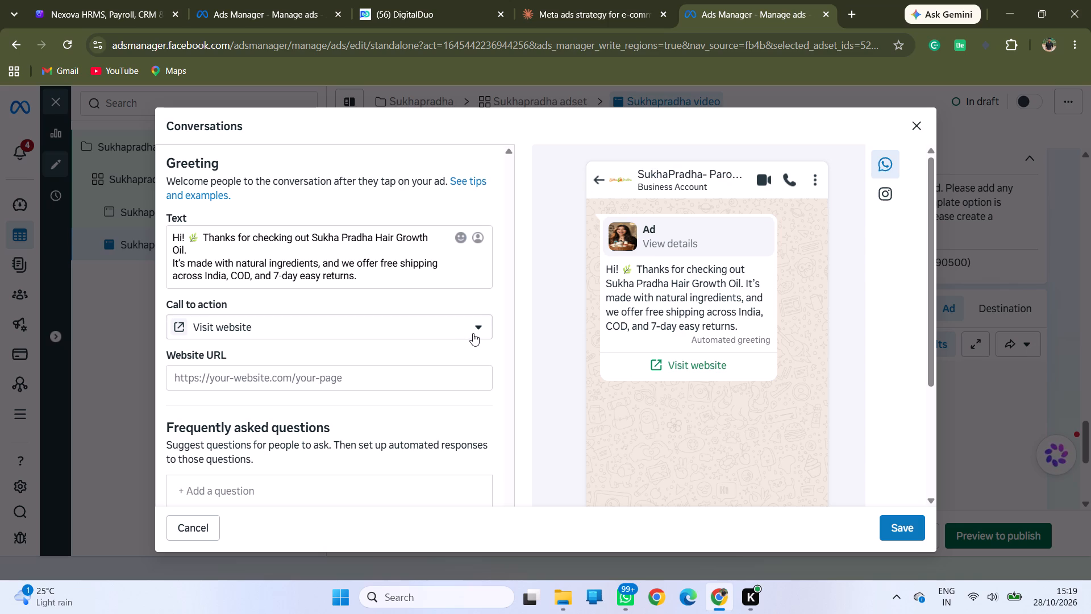
{"action": "left_click", "coordinate": [473, 333]}
{"action": "left_click", "coordinate": [285, 400]}
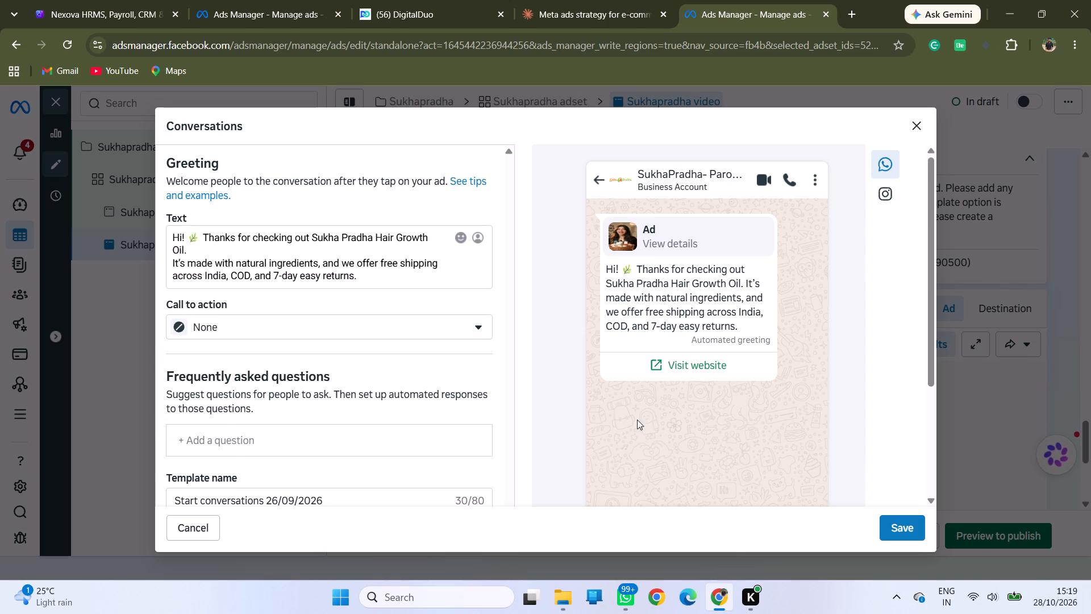
{"action": "left_click", "coordinate": [548, 361]}
{"action": "left_click", "coordinate": [896, 530]}
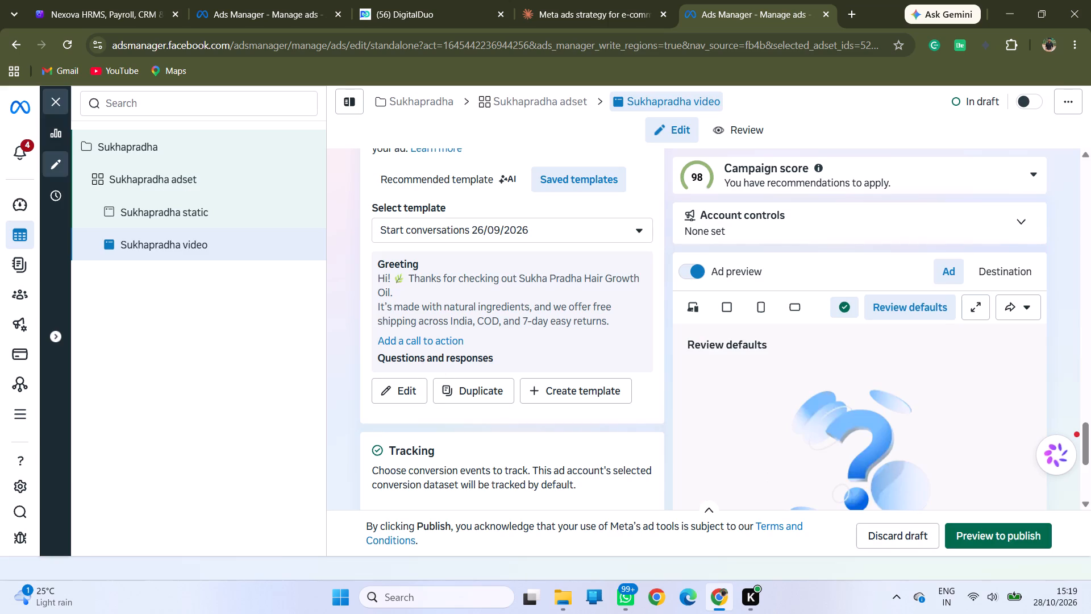
Look over the Sukhapradha video ad's setup from the tracking section back up to the ad name.
{"action": "scroll", "coordinate": [503, 428], "scroll_direction": "down", "scroll_amount": 7}
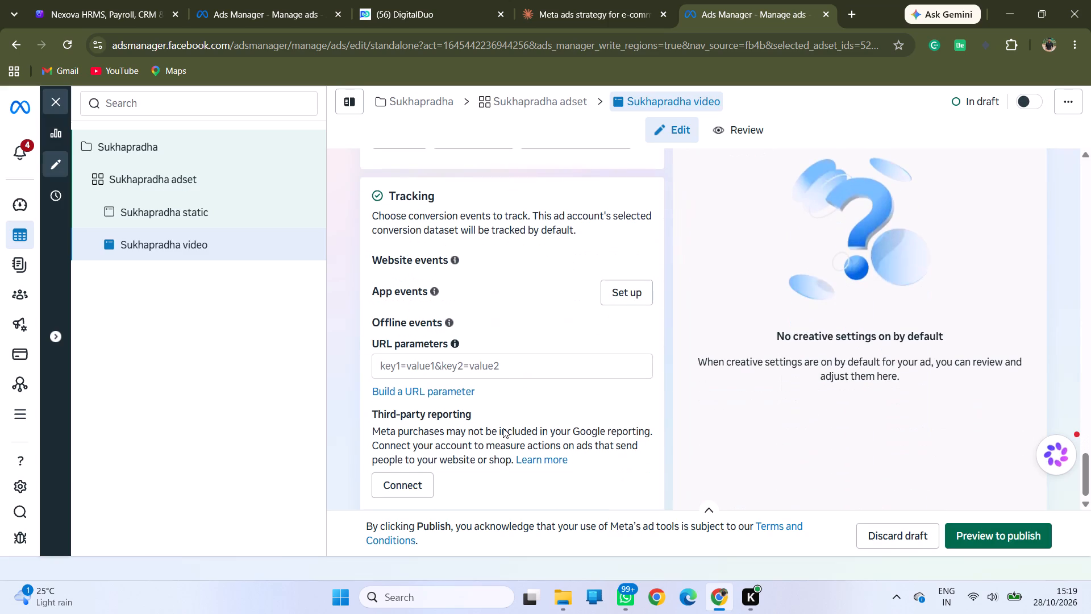
{"action": "scroll", "coordinate": [503, 428], "scroll_direction": "down", "scroll_amount": 5}
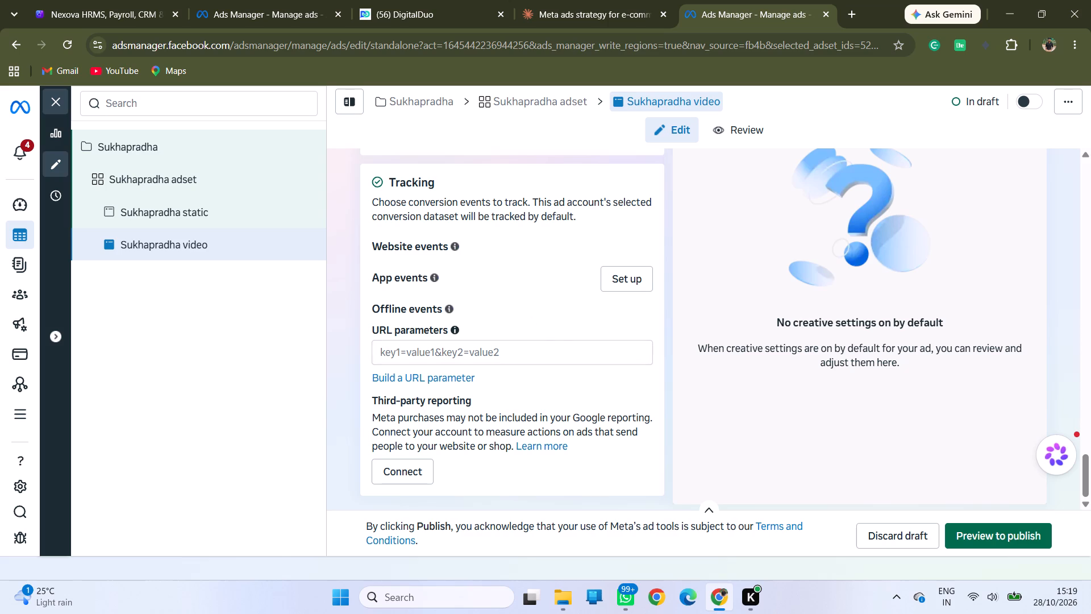
{"action": "scroll", "coordinate": [530, 346], "scroll_direction": "up", "scroll_amount": 12}
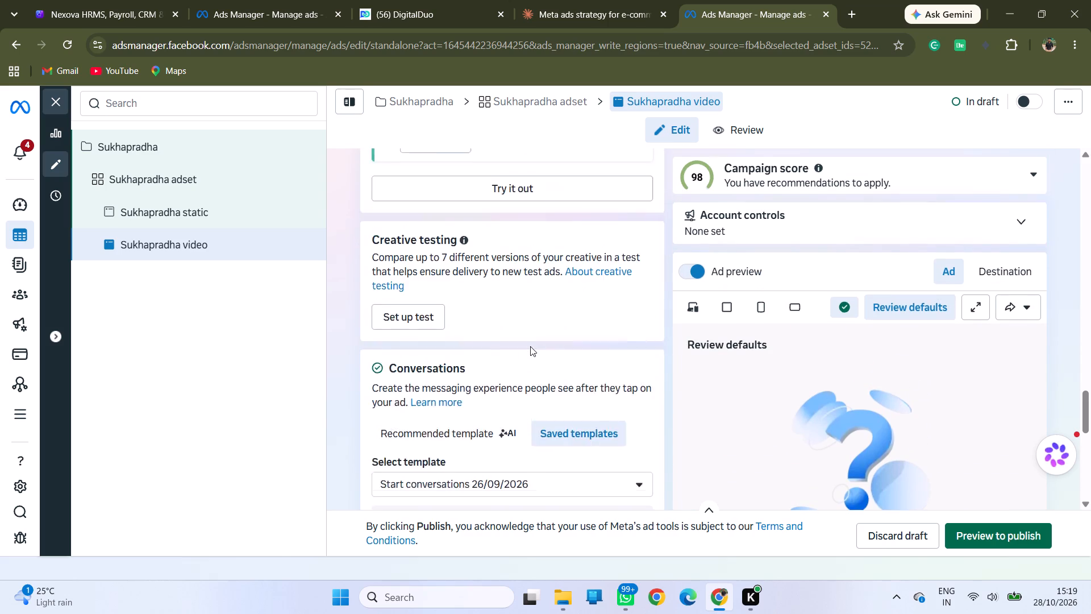
{"action": "scroll", "coordinate": [530, 346], "scroll_direction": "up", "scroll_amount": 14}
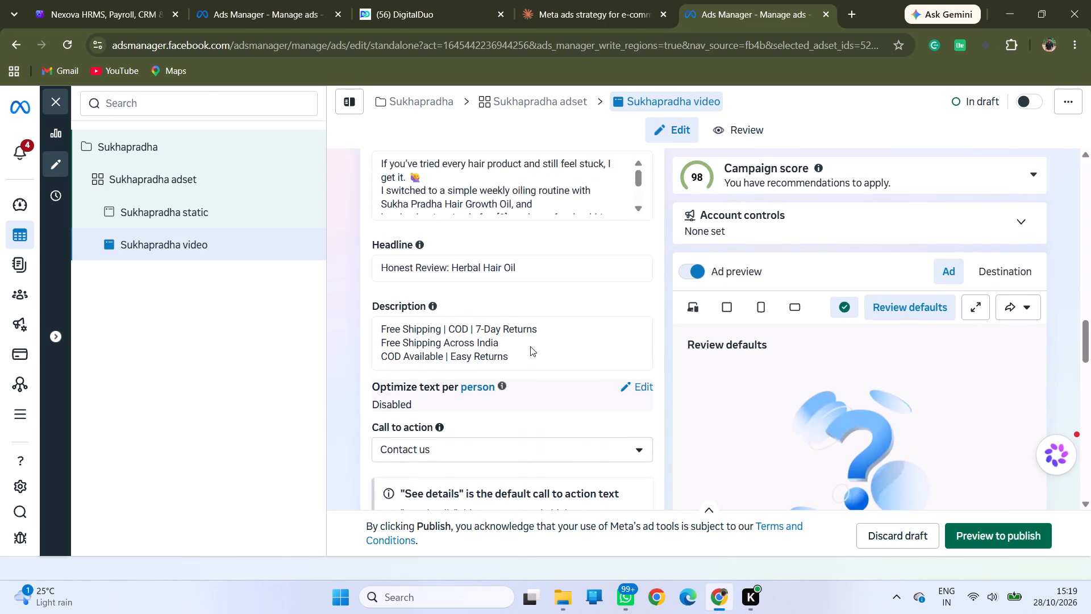
{"action": "scroll", "coordinate": [530, 346], "scroll_direction": "up", "scroll_amount": 14}
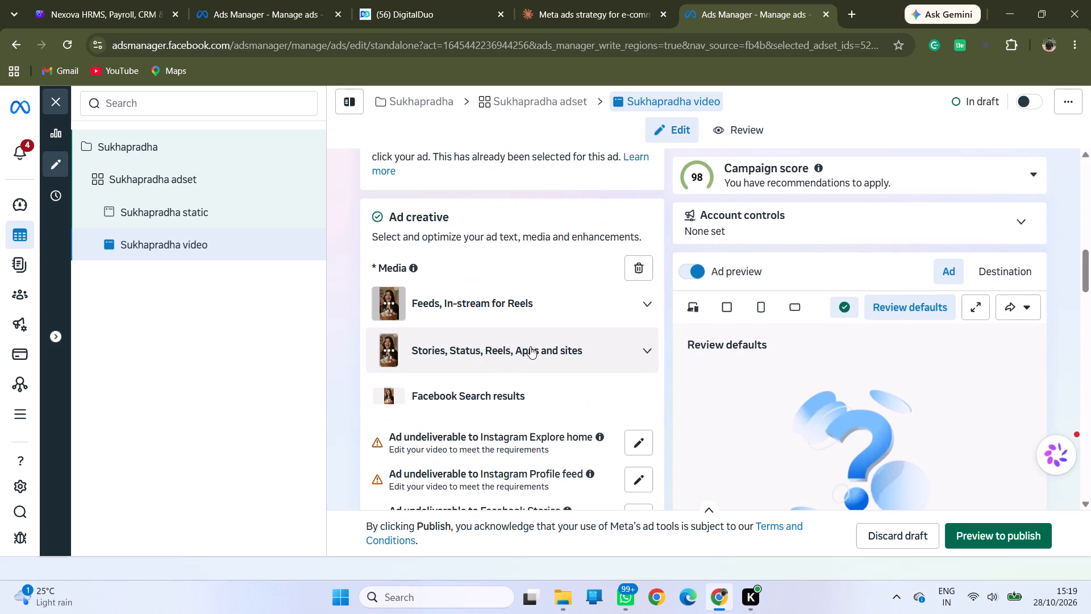
{"action": "scroll", "coordinate": [530, 346], "scroll_direction": "up", "scroll_amount": 14}
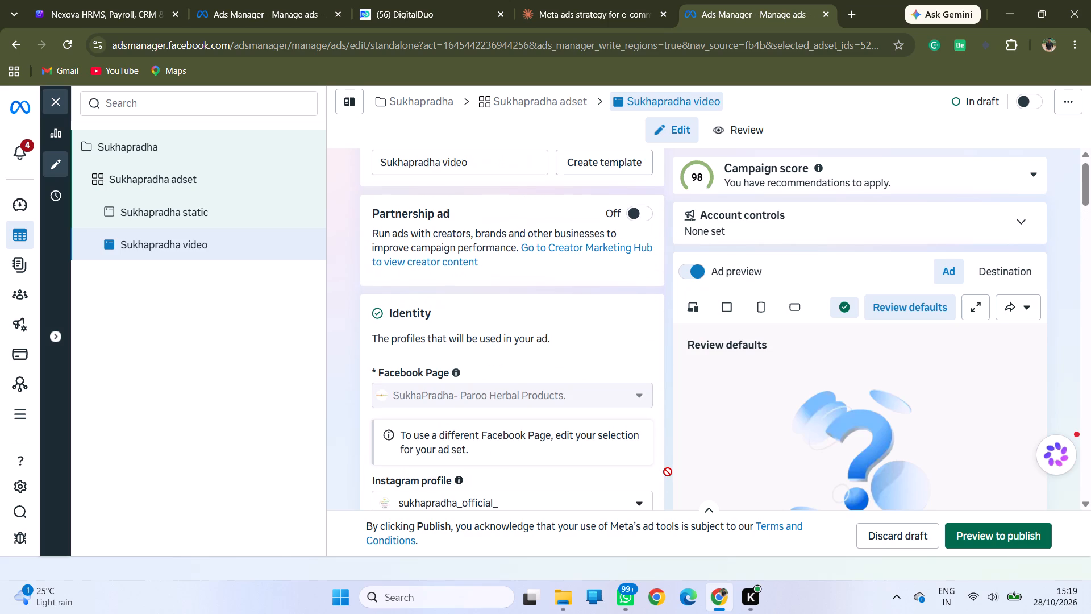
{"action": "scroll", "coordinate": [668, 472], "scroll_direction": "up", "scroll_amount": 6}
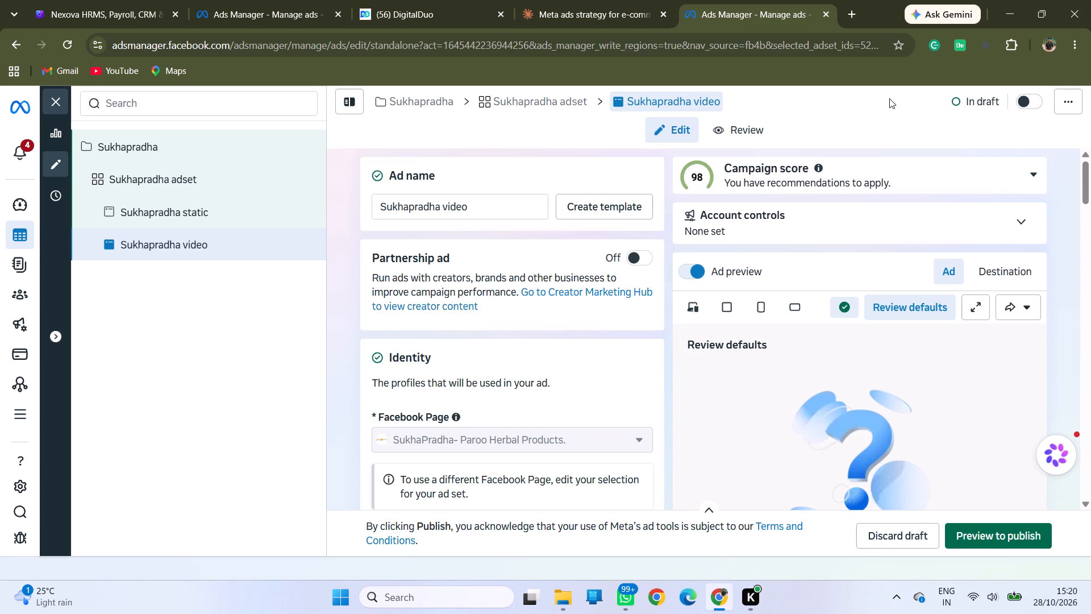
Open the review of the Sukhapradha video ad and examine its settings summary, ad preview and placement delivery notices.
{"action": "left_click", "coordinate": [740, 123]}
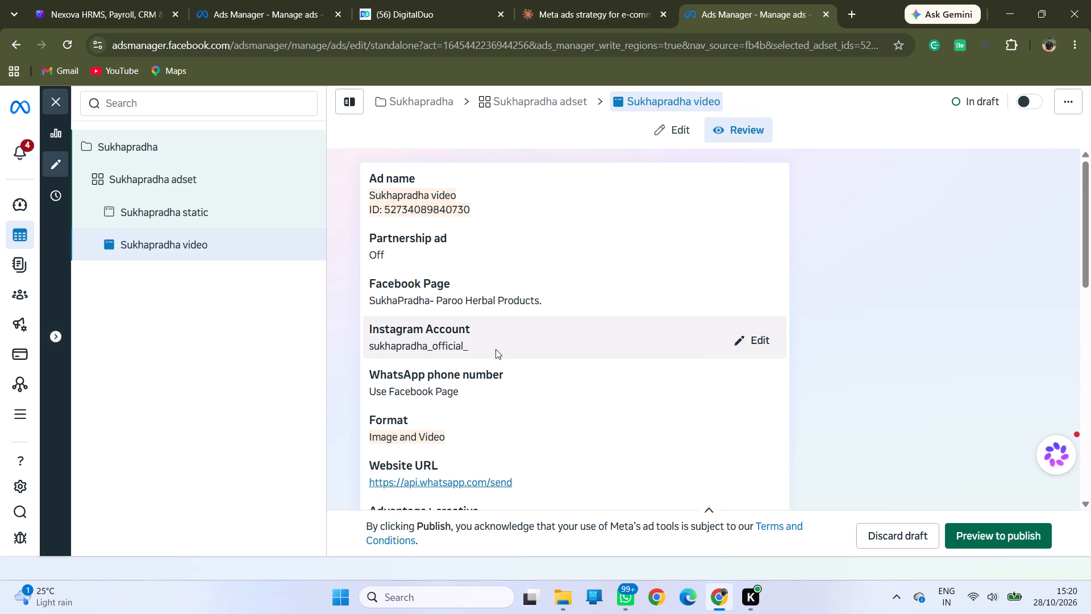
{"action": "scroll", "coordinate": [495, 349], "scroll_direction": "down", "scroll_amount": 4}
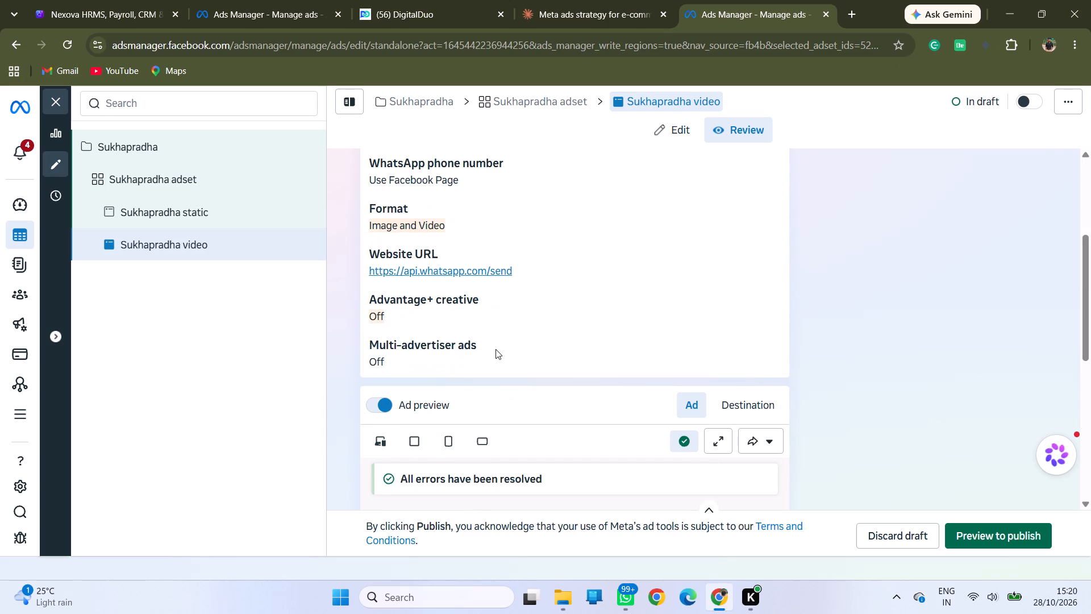
{"action": "scroll", "coordinate": [495, 349], "scroll_direction": "down", "scroll_amount": 3}
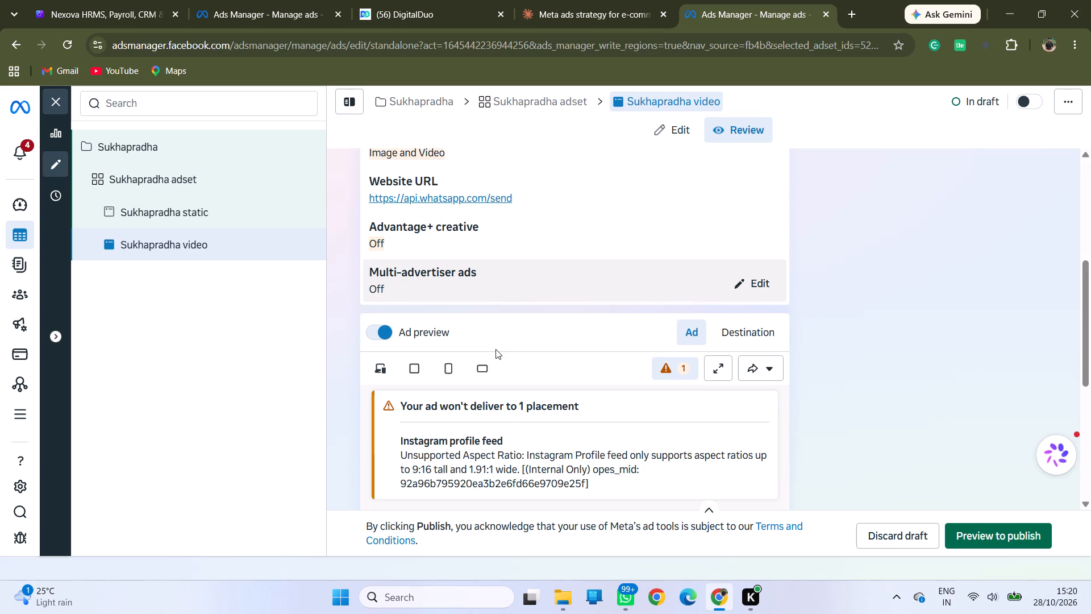
{"action": "scroll", "coordinate": [495, 349], "scroll_direction": "down", "scroll_amount": 7}
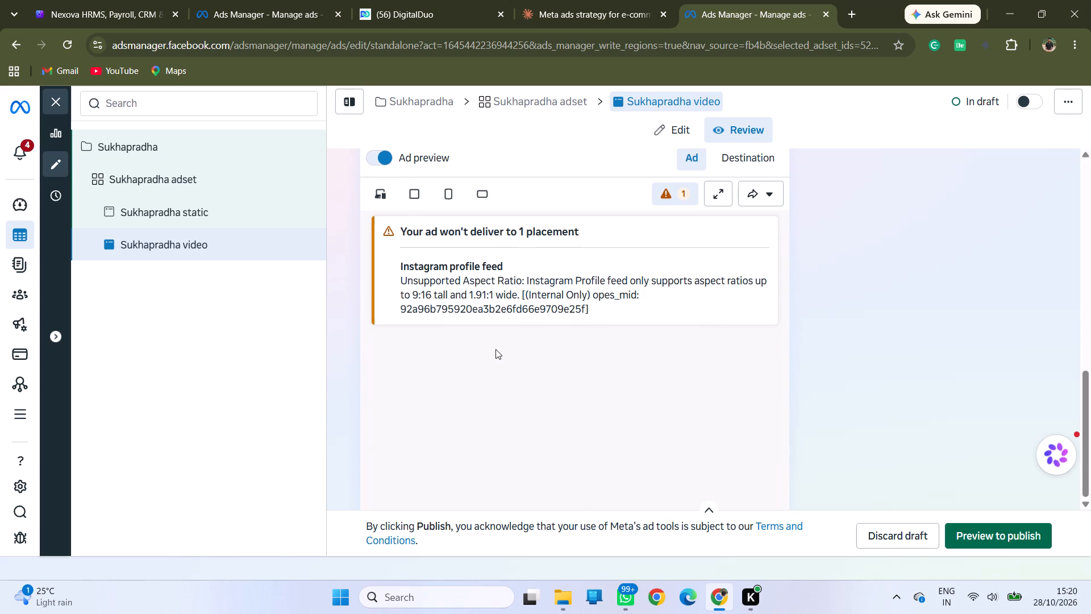
{"action": "scroll", "coordinate": [495, 349], "scroll_direction": "down", "scroll_amount": 1}
{"action": "scroll", "coordinate": [495, 349], "scroll_direction": "up", "scroll_amount": 2}
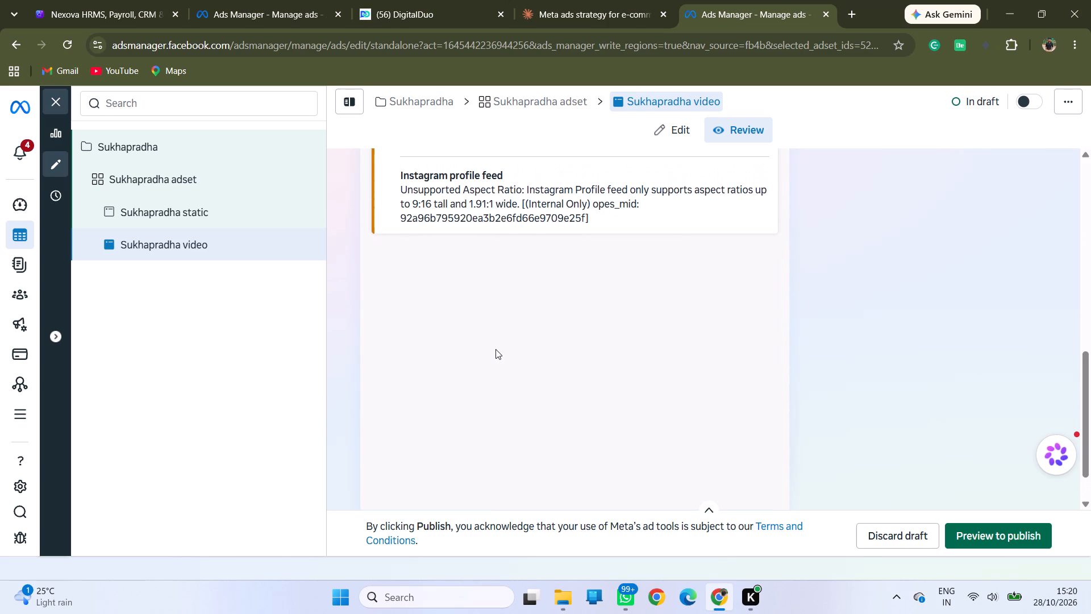
{"action": "scroll", "coordinate": [495, 349], "scroll_direction": "up", "scroll_amount": 1}
{"action": "scroll", "coordinate": [495, 349], "scroll_direction": "down", "scroll_amount": 5}
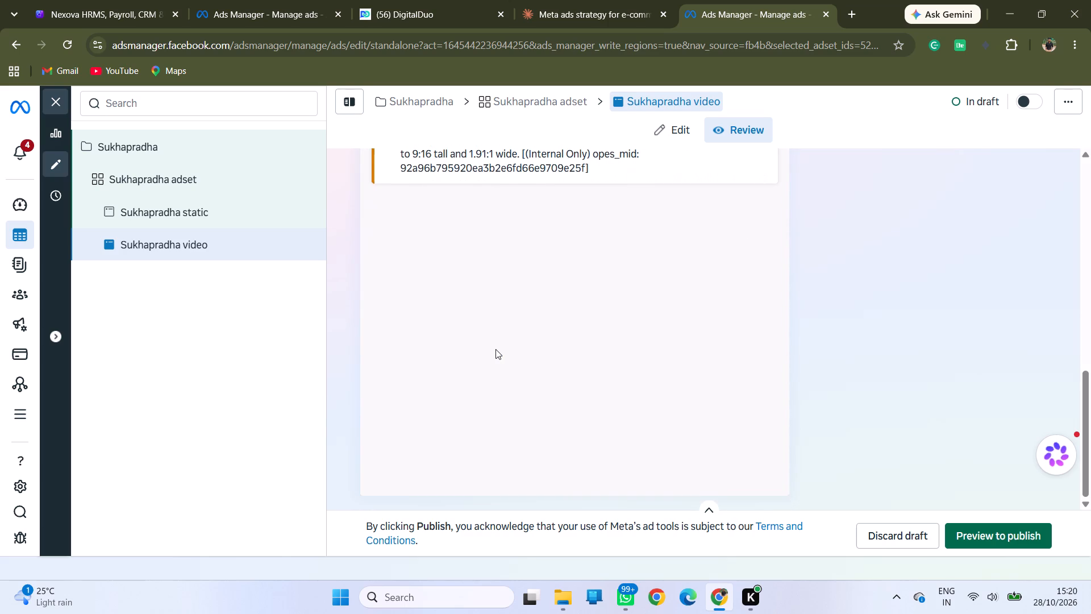
{"action": "scroll", "coordinate": [495, 349], "scroll_direction": "down", "scroll_amount": 4}
{"action": "scroll", "coordinate": [495, 349], "scroll_direction": "up", "scroll_amount": 4}
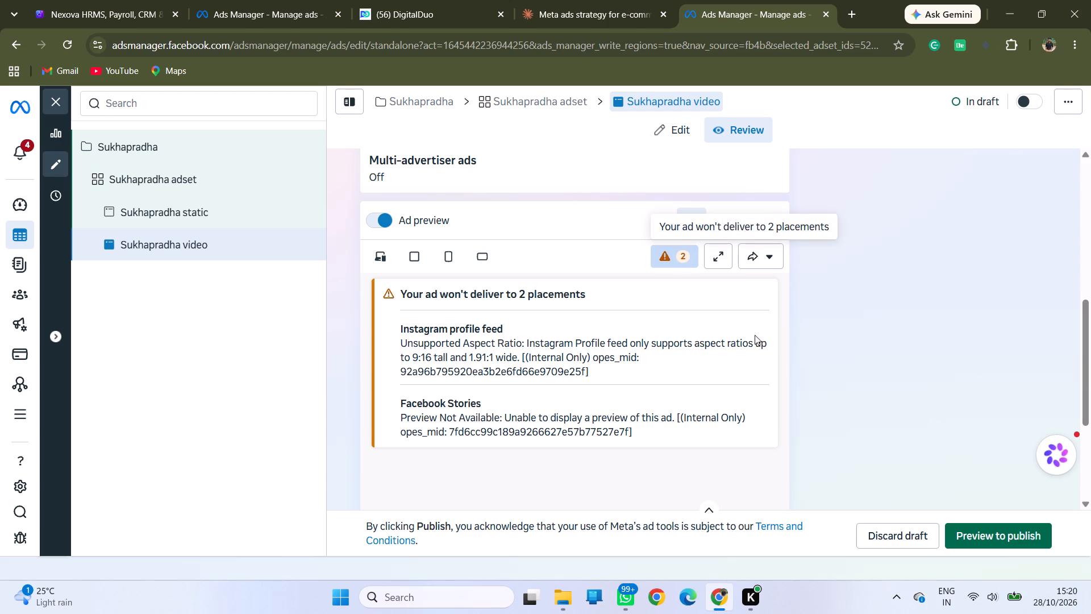
{"action": "scroll", "coordinate": [740, 407], "scroll_direction": "down", "scroll_amount": 12}
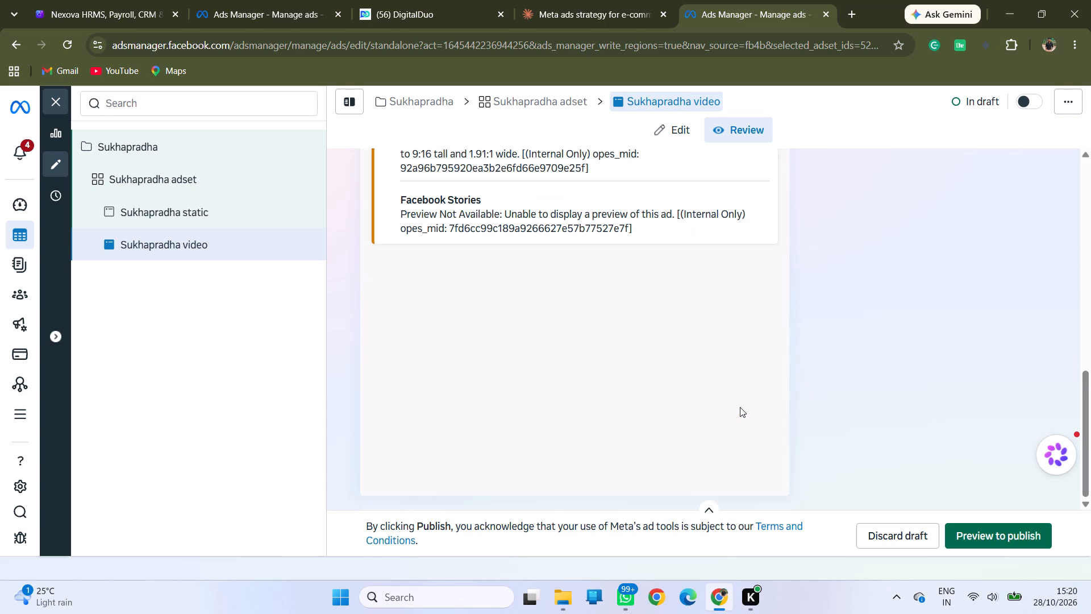
{"action": "scroll", "coordinate": [740, 407], "scroll_direction": "down", "scroll_amount": 1}
Turn on the Sukhapradha video ad.
{"action": "left_click", "coordinate": [1021, 98]}
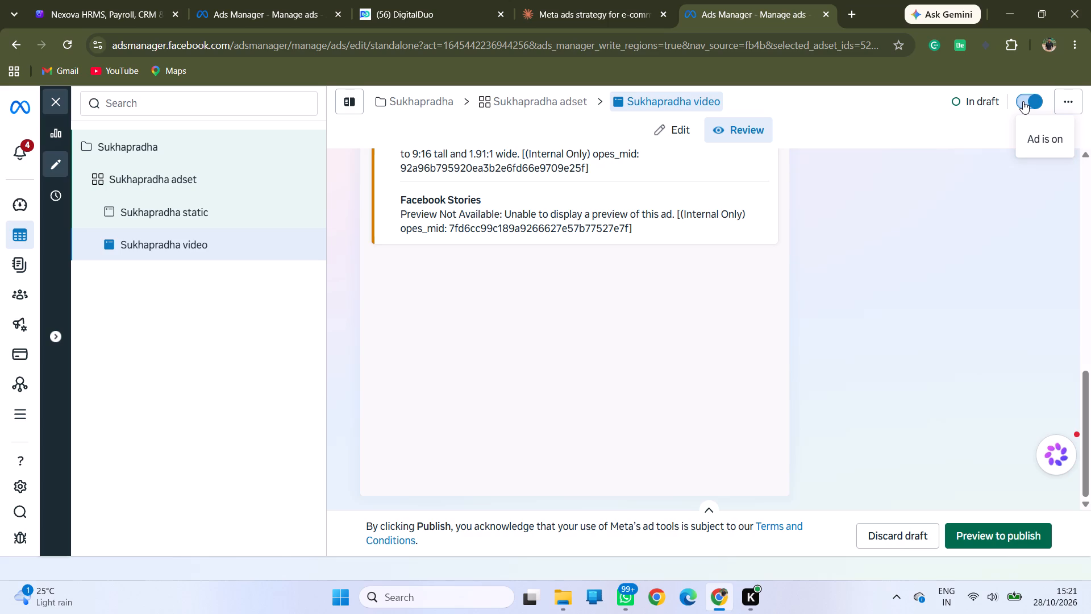
{"action": "left_click", "coordinate": [859, 290]}
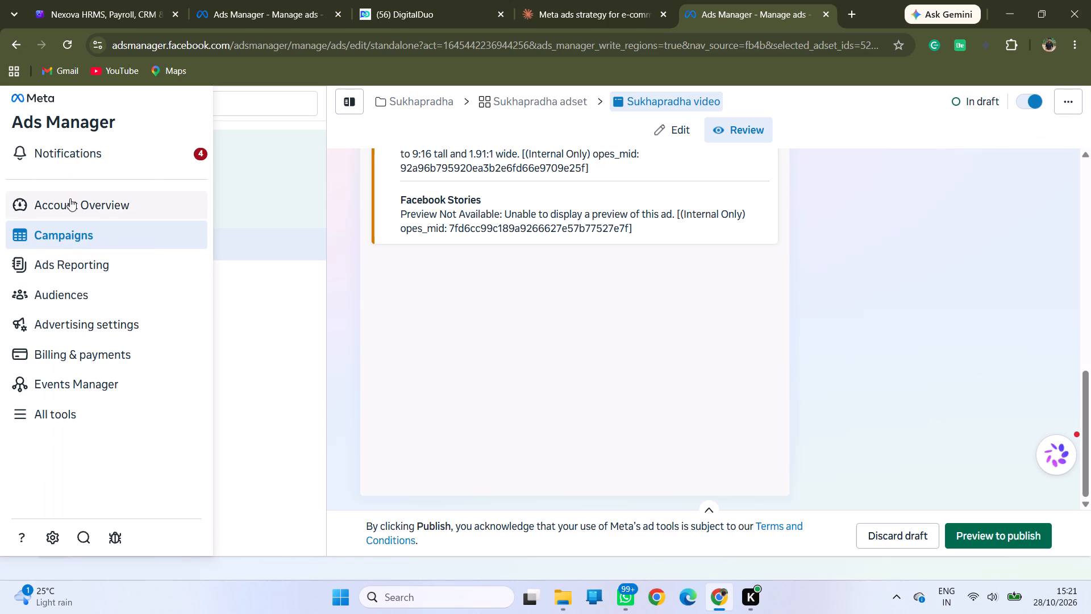
Open the Account Overview of the ad account.
{"action": "left_click", "coordinate": [70, 198]}
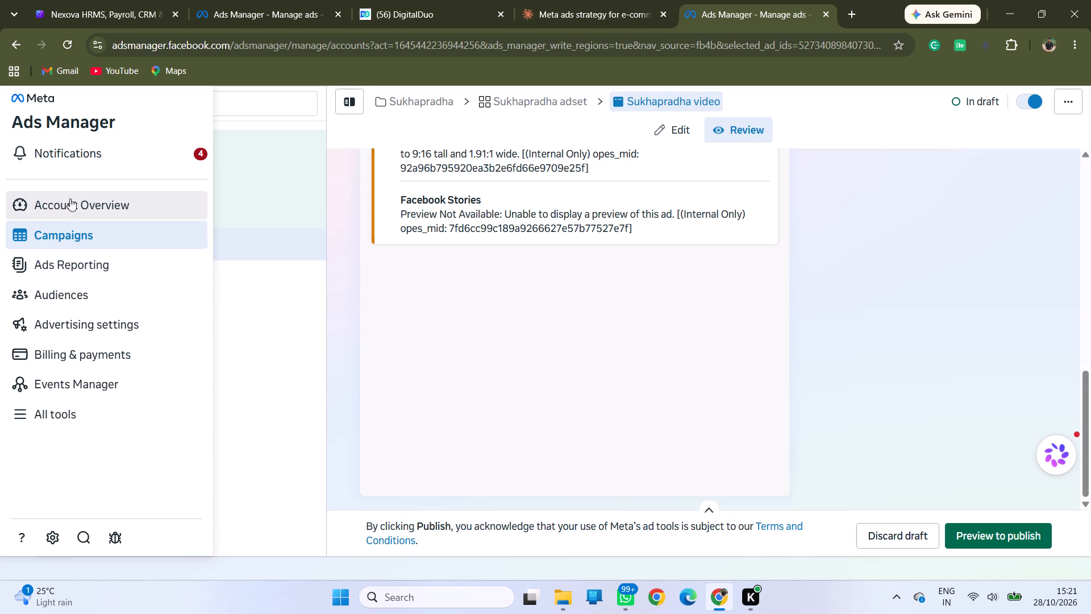
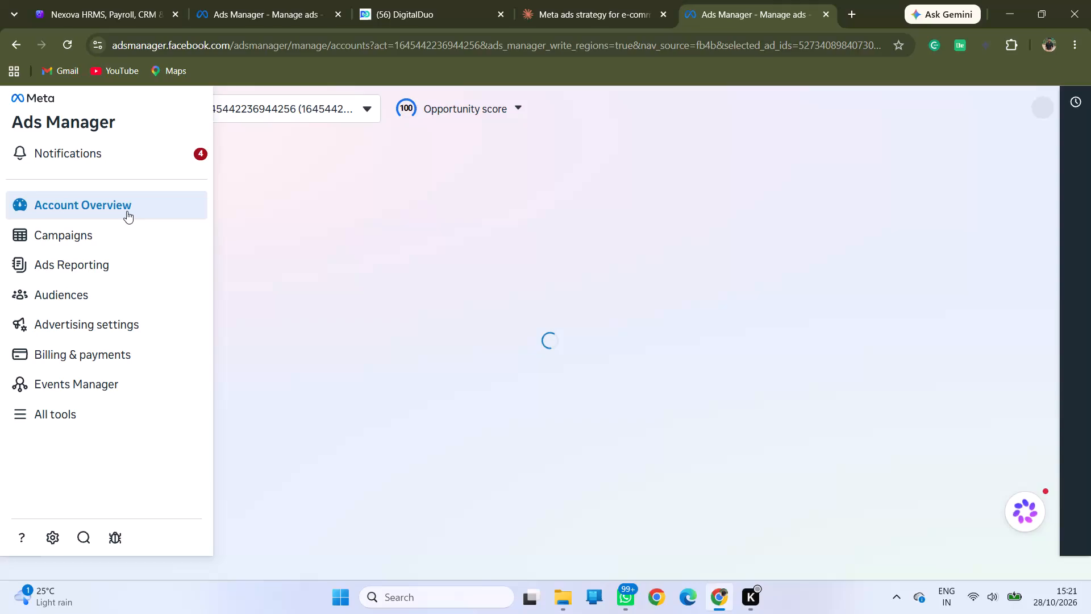
Go from the Account Overview to the ad account's Campaigns page.
{"action": "left_click", "coordinate": [119, 235]}
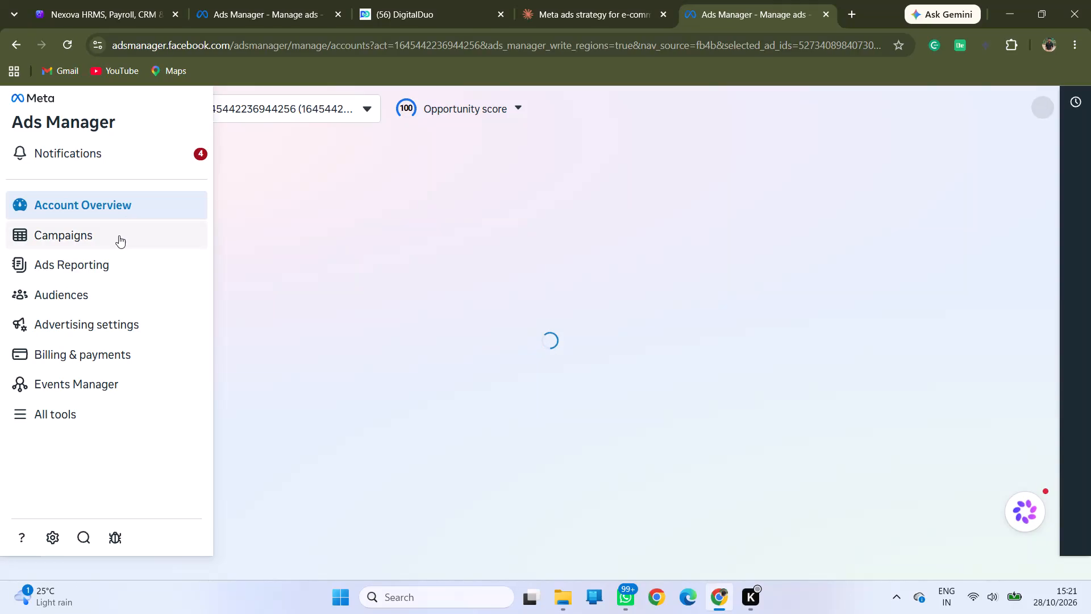
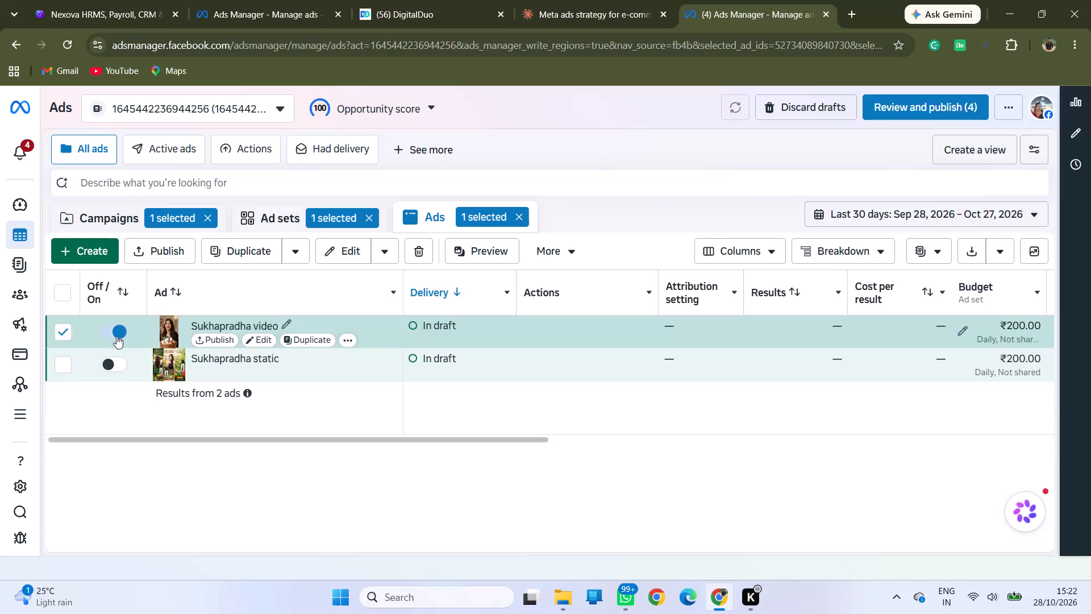
Switch off delivery of the Sukhapradha video ad in the ads list.
{"action": "left_click", "coordinate": [116, 336]}
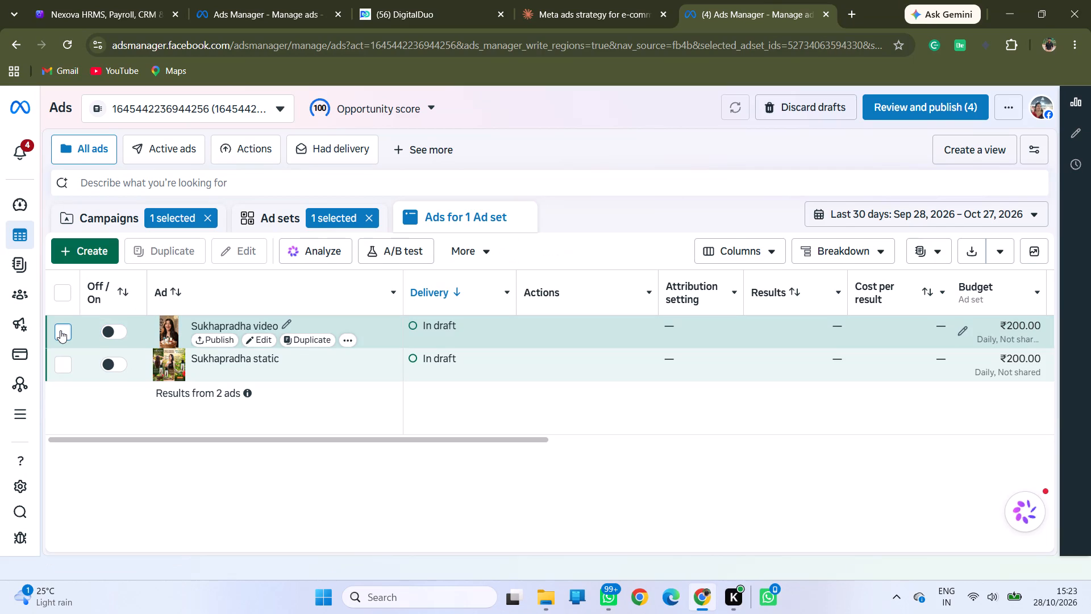
{"action": "left_click", "coordinate": [335, 508]}
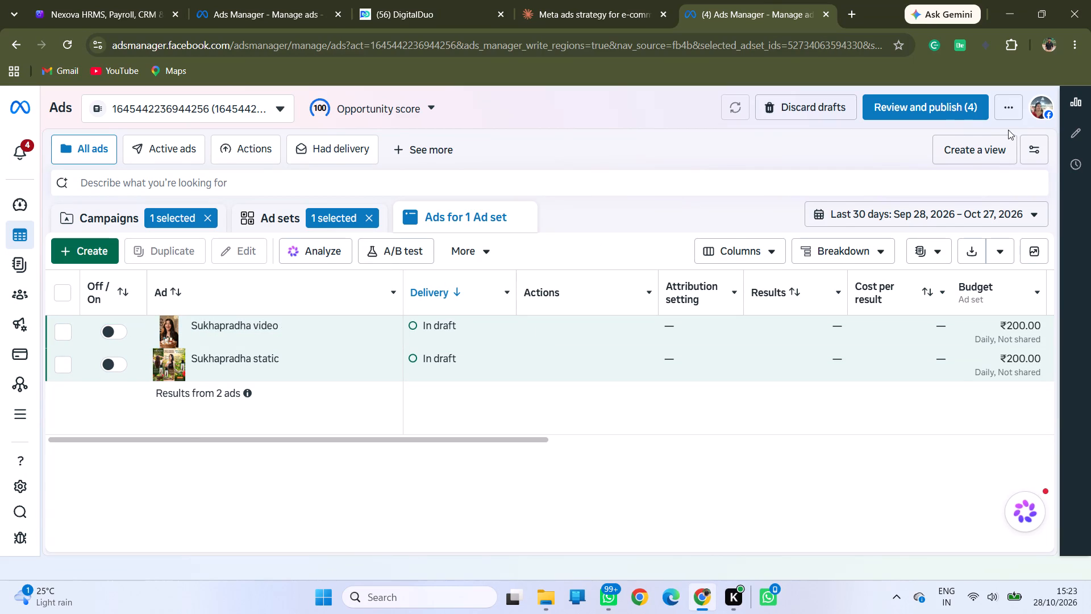
Open the review and publish process for the pending draft changes.
{"action": "left_click", "coordinate": [950, 111]}
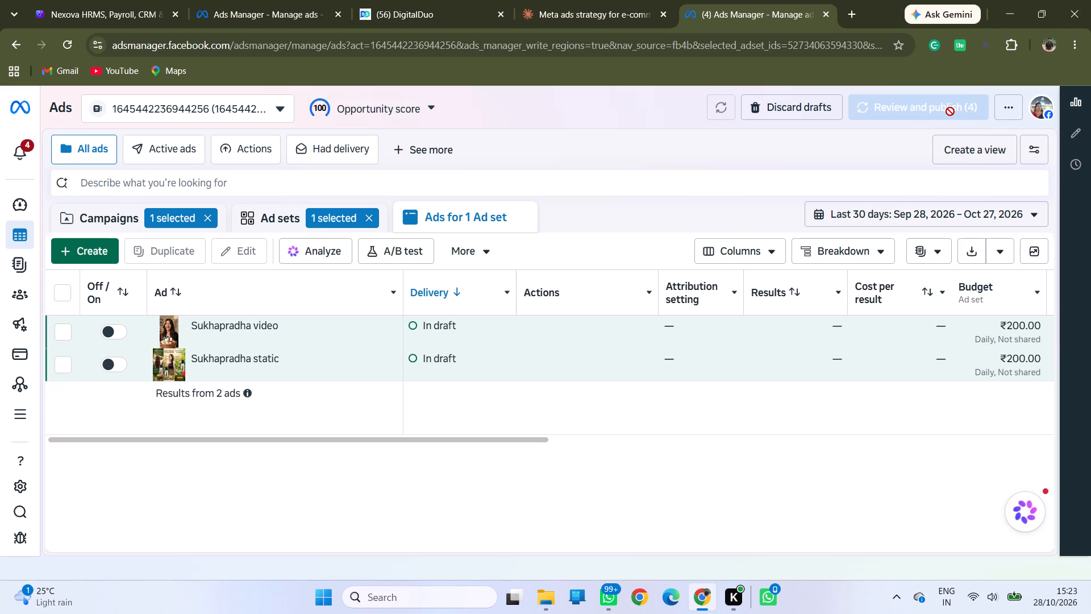
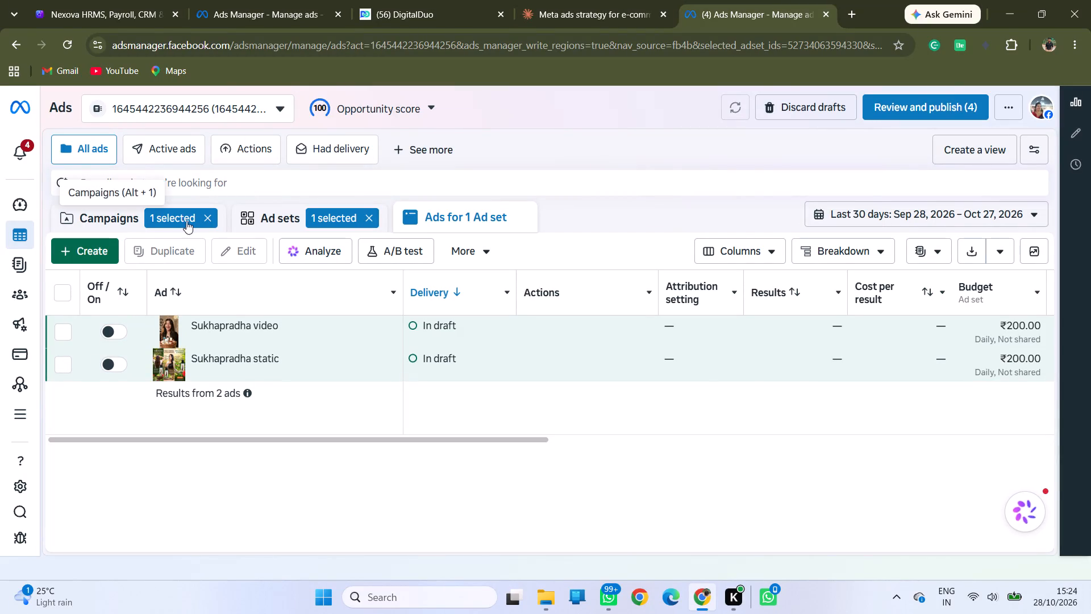
Clear the campaign and ad set selections that filter the ads list.
{"action": "left_click", "coordinate": [210, 216]}
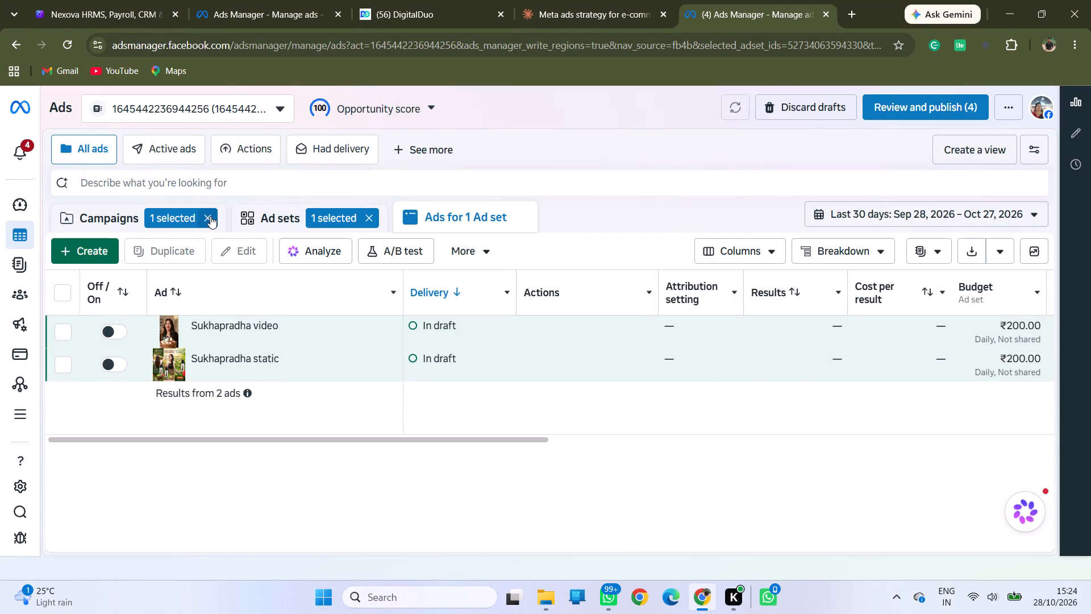
{"action": "left_click", "coordinate": [341, 220]}
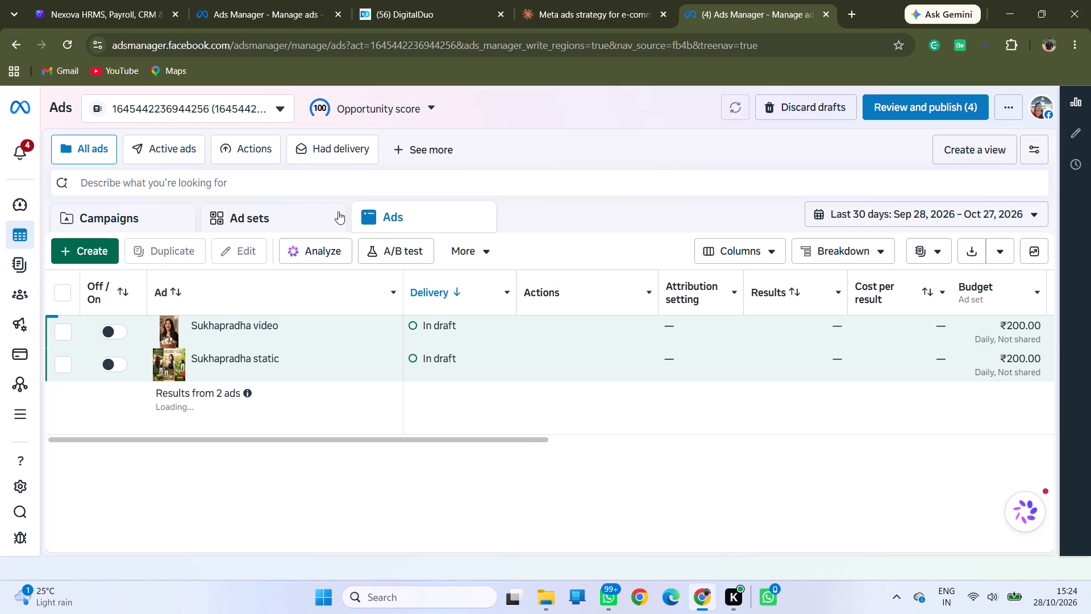
Check the draft Sukhapradha entries at campaign, ad set and ad level.
{"action": "left_click", "coordinate": [123, 218]}
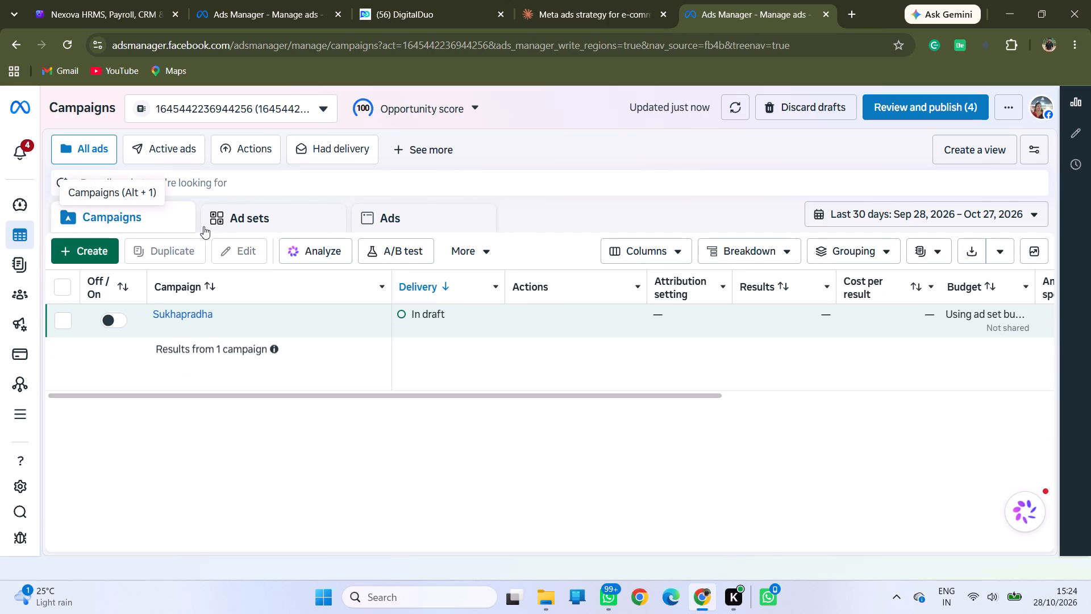
{"action": "left_click", "coordinate": [253, 222]}
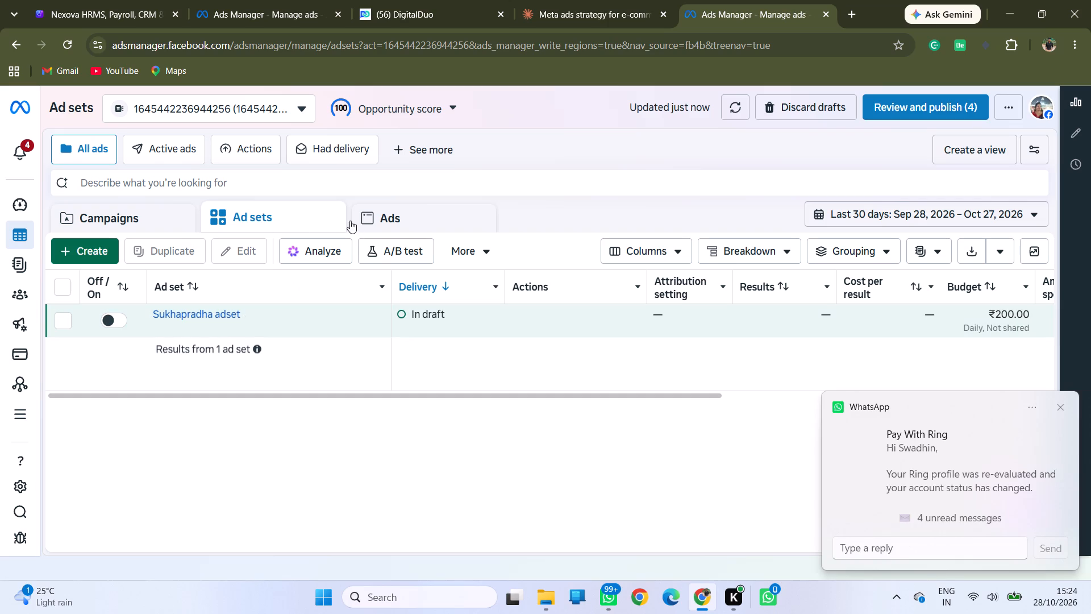
{"action": "left_click", "coordinate": [433, 219]}
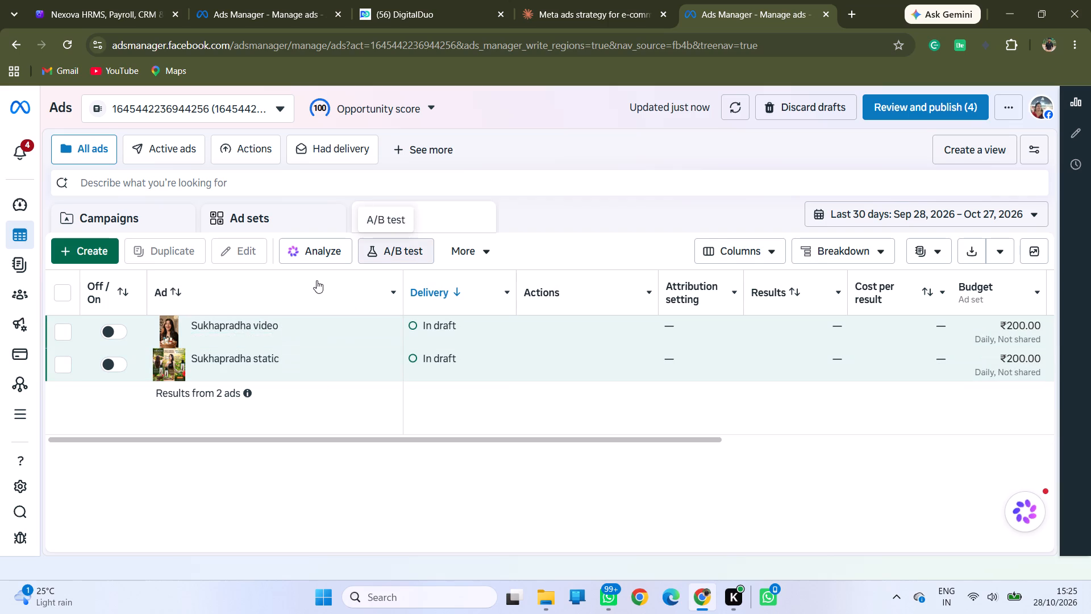
Open the review of all pending draft changes for publishing.
{"action": "left_click", "coordinate": [925, 107]}
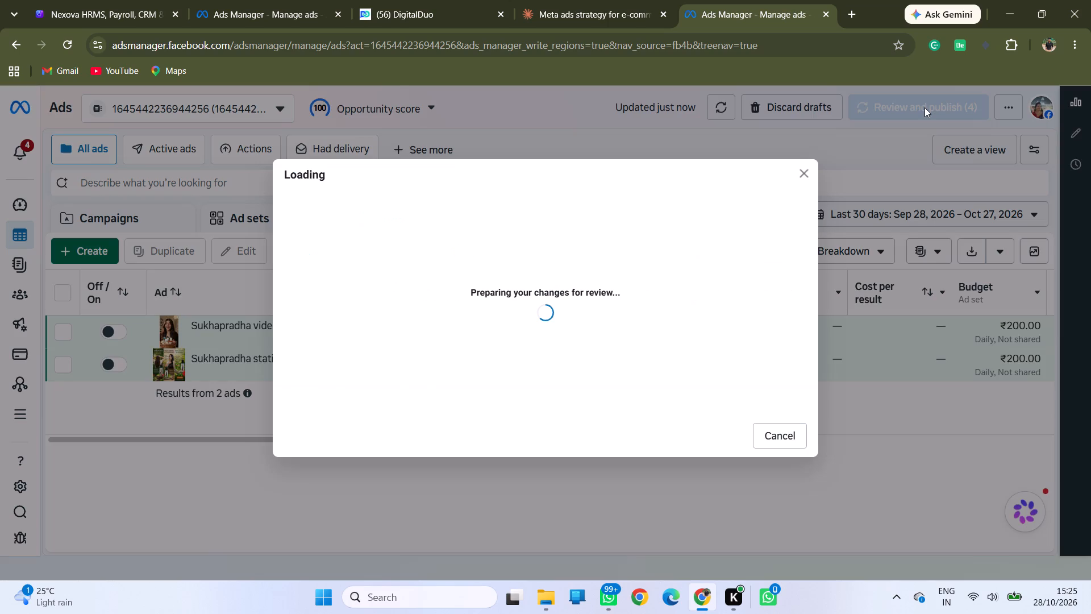
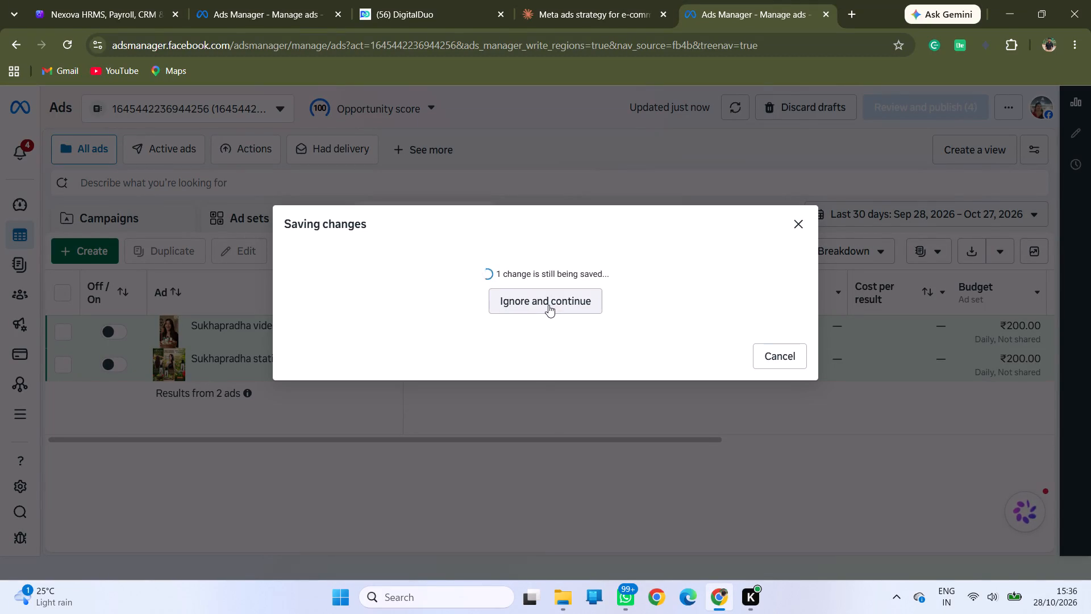
Dismiss the saving-changes dialog, leaving the four drafts unpublished, and close the browser window.
{"action": "left_click", "coordinate": [802, 229]}
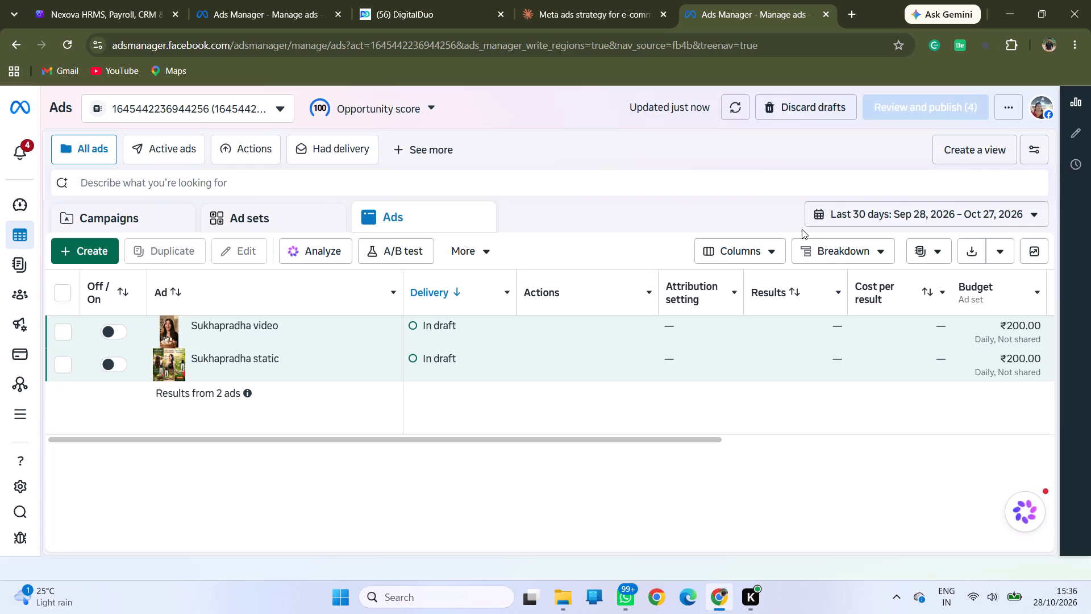
{"action": "left_click", "coordinate": [1090, 0]}
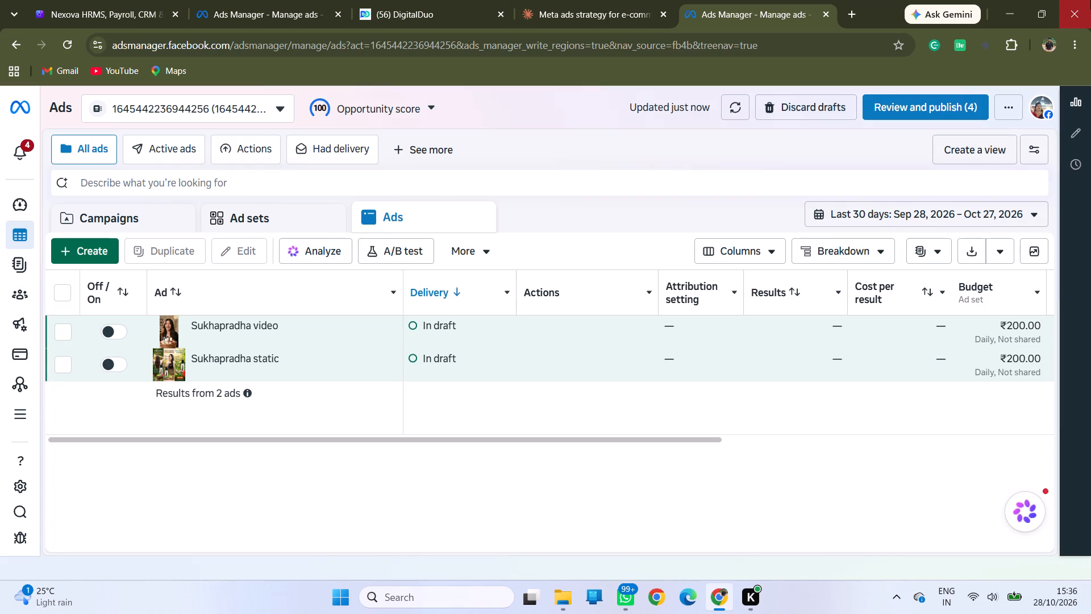
Close the browser window and choose to leave the site despite the unsaved changes.
{"action": "triple_click", "coordinate": [1090, 0]}
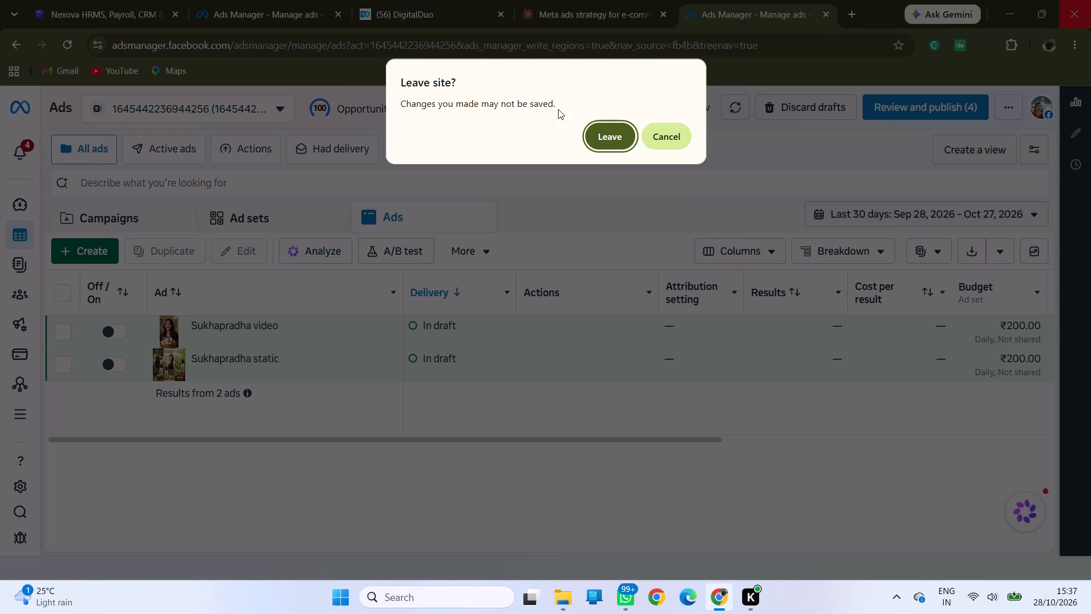
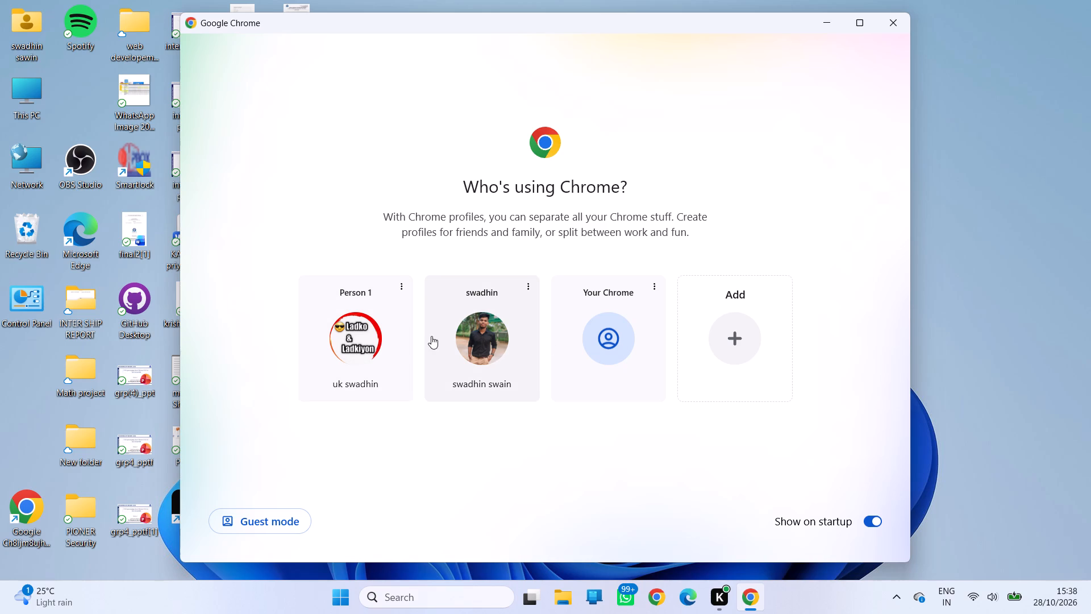
Open Chrome with the profile listed after Person 1, search Google for facebook and open the Facebook log-in site.
{"action": "left_click", "coordinate": [463, 355]}
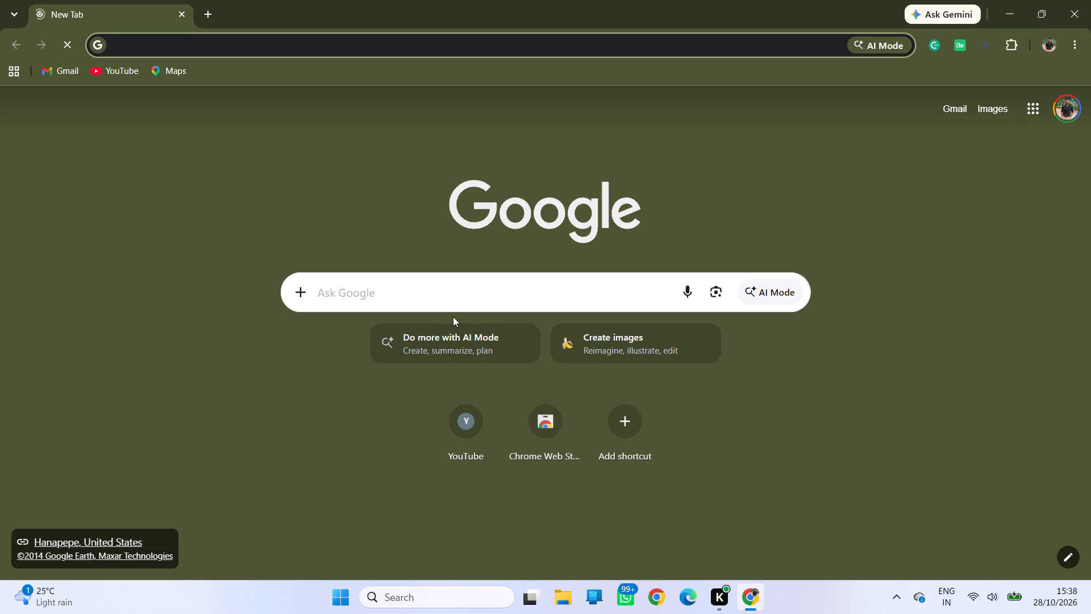
{"action": "left_click", "coordinate": [440, 304]}
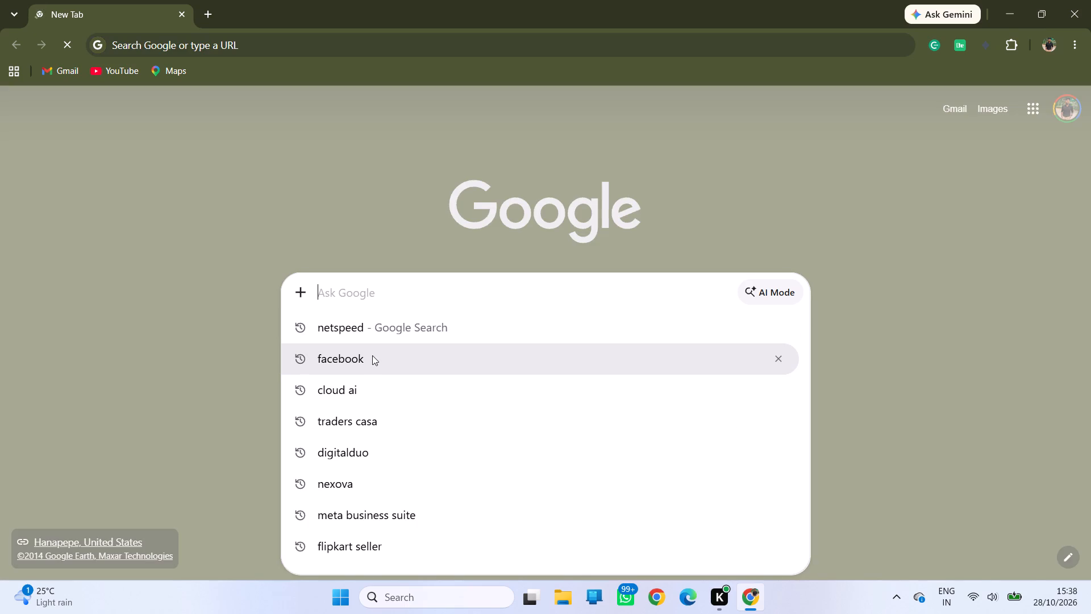
{"action": "left_click", "coordinate": [357, 358]}
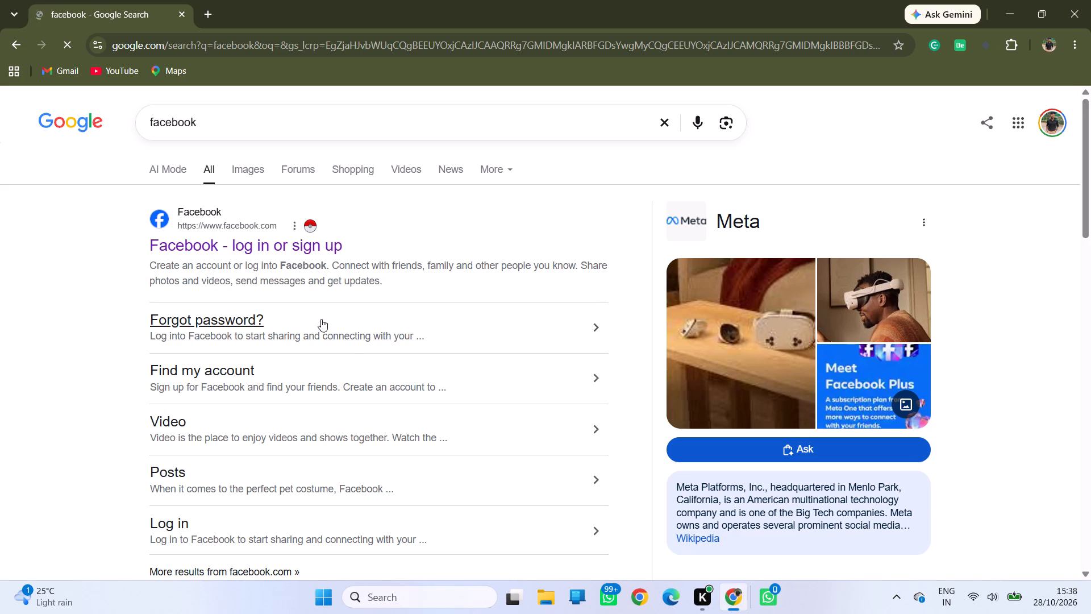
{"action": "left_click", "coordinate": [249, 246]}
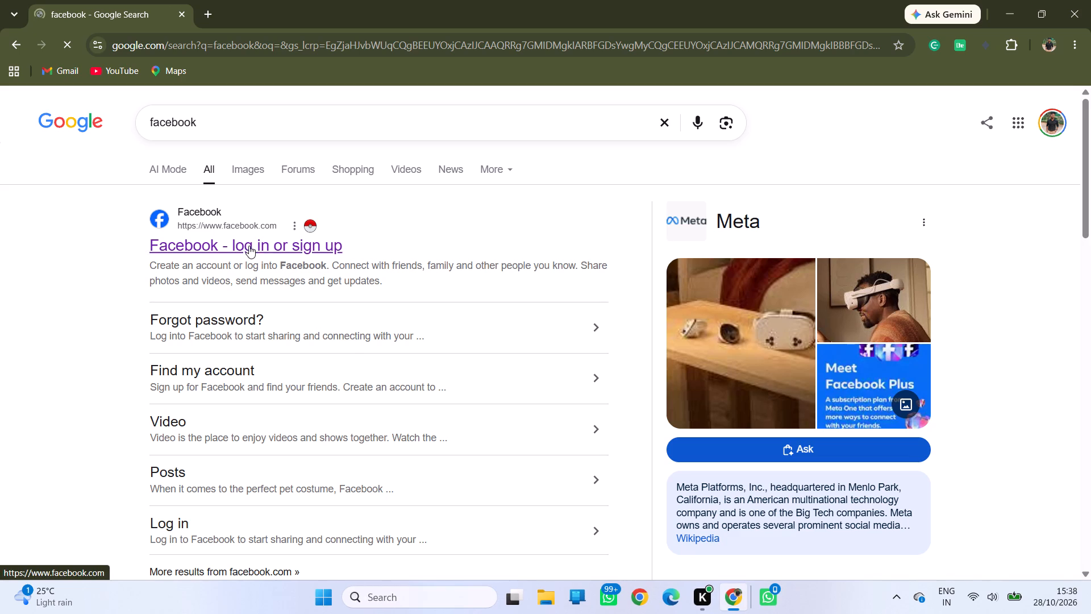
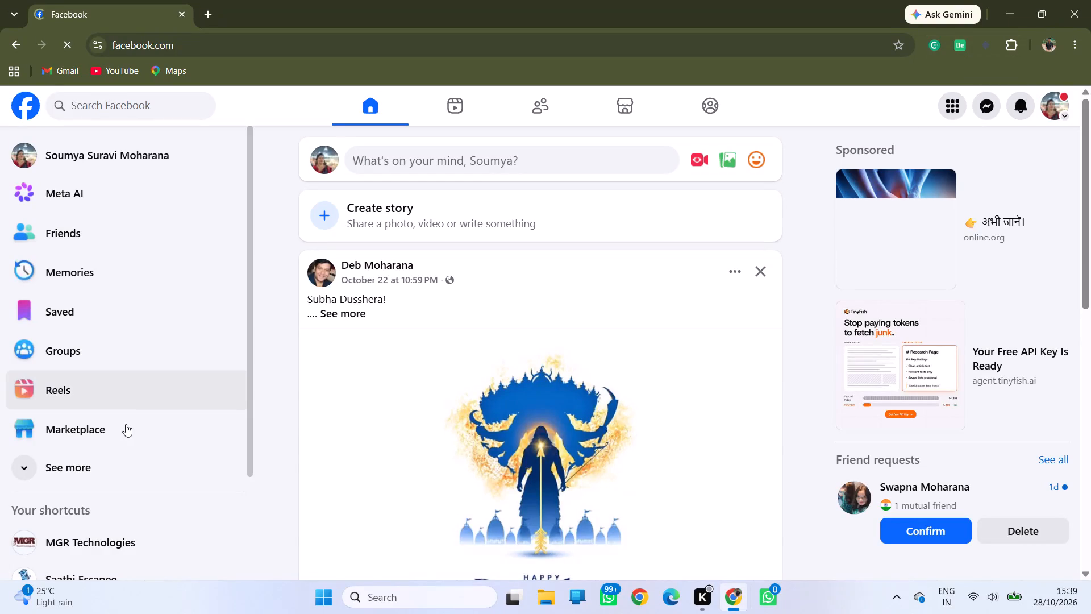
Expand the full list of Facebook shortcuts and open Ads Manager from it.
{"action": "left_click", "coordinate": [70, 460]}
{"action": "scroll", "coordinate": [106, 415], "scroll_direction": "down", "scroll_amount": 2}
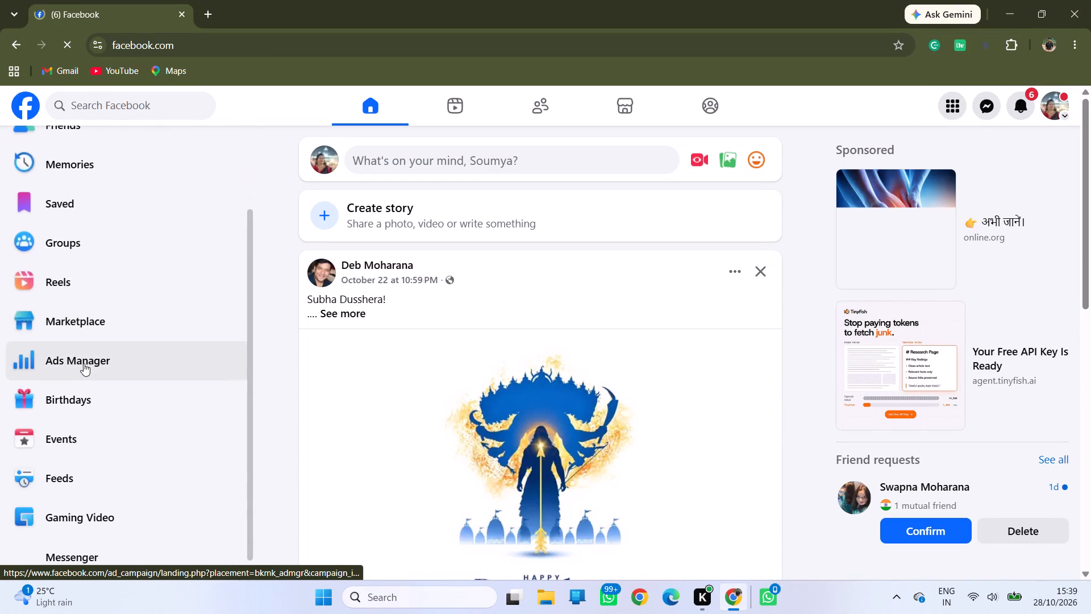
{"action": "left_click", "coordinate": [84, 364]}
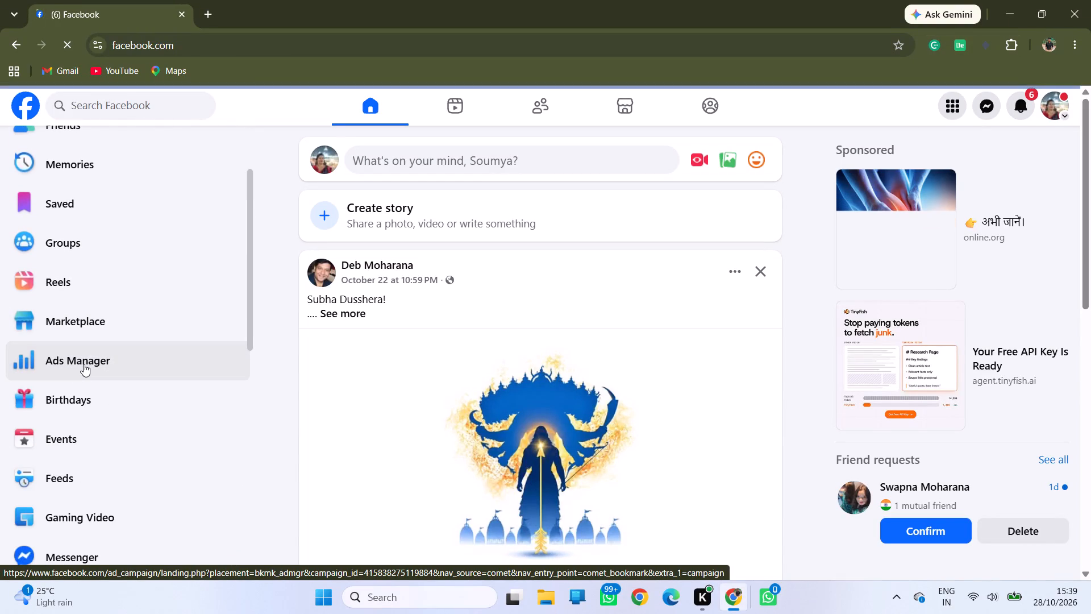
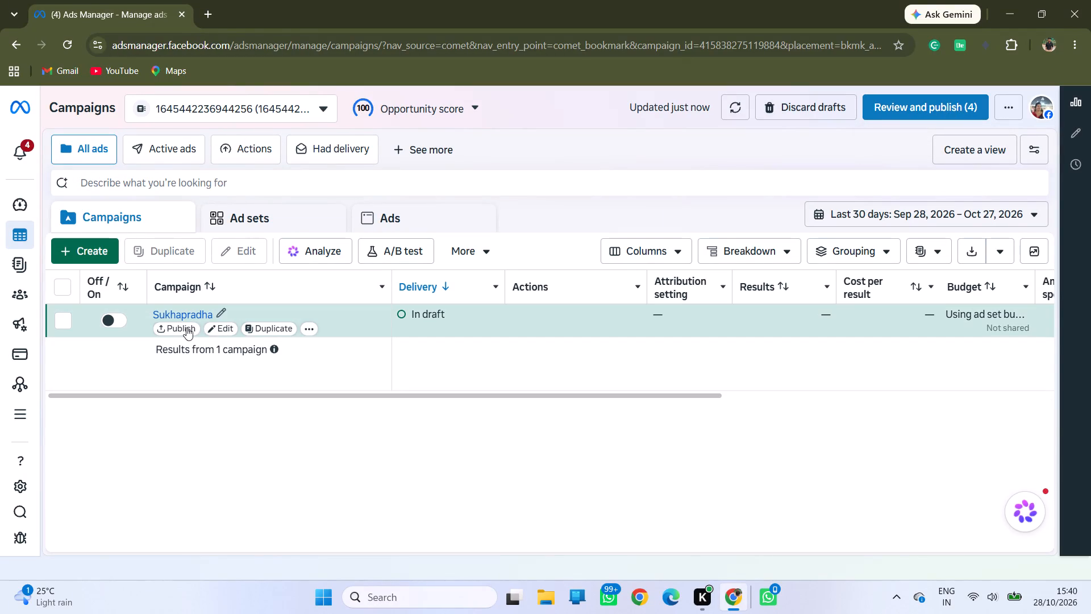
Open the Sukhapradha campaign draft for editing and examine its objective, budget strategy, frequency control, A/B test and special ad category settings.
{"action": "left_click", "coordinate": [218, 325]}
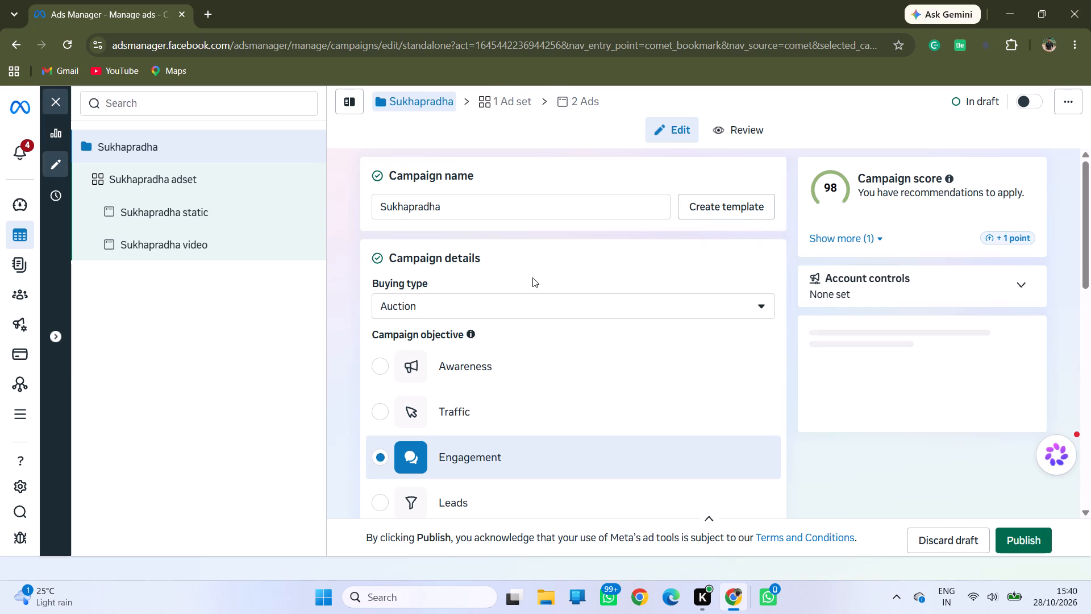
{"action": "scroll", "coordinate": [597, 371], "scroll_direction": "down", "scroll_amount": 2}
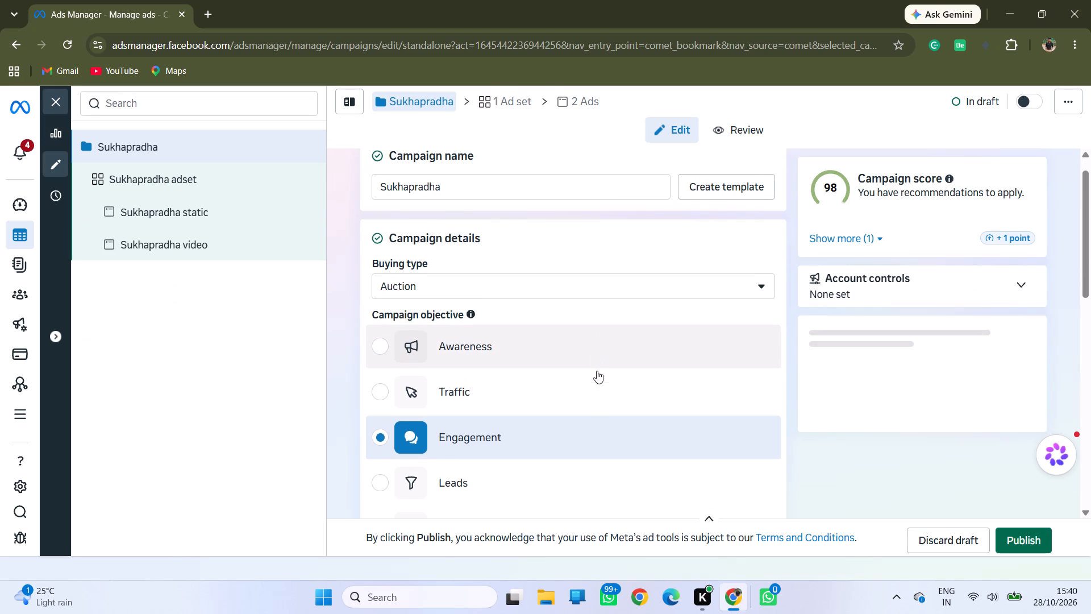
{"action": "scroll", "coordinate": [597, 371], "scroll_direction": "down", "scroll_amount": 6}
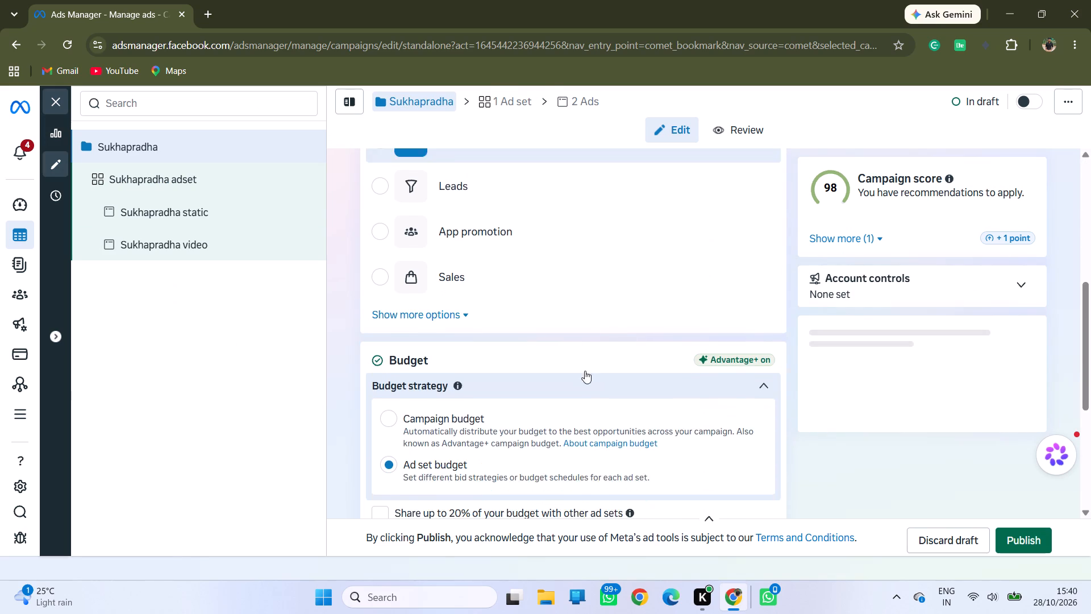
{"action": "scroll", "coordinate": [482, 423], "scroll_direction": "down", "scroll_amount": 2}
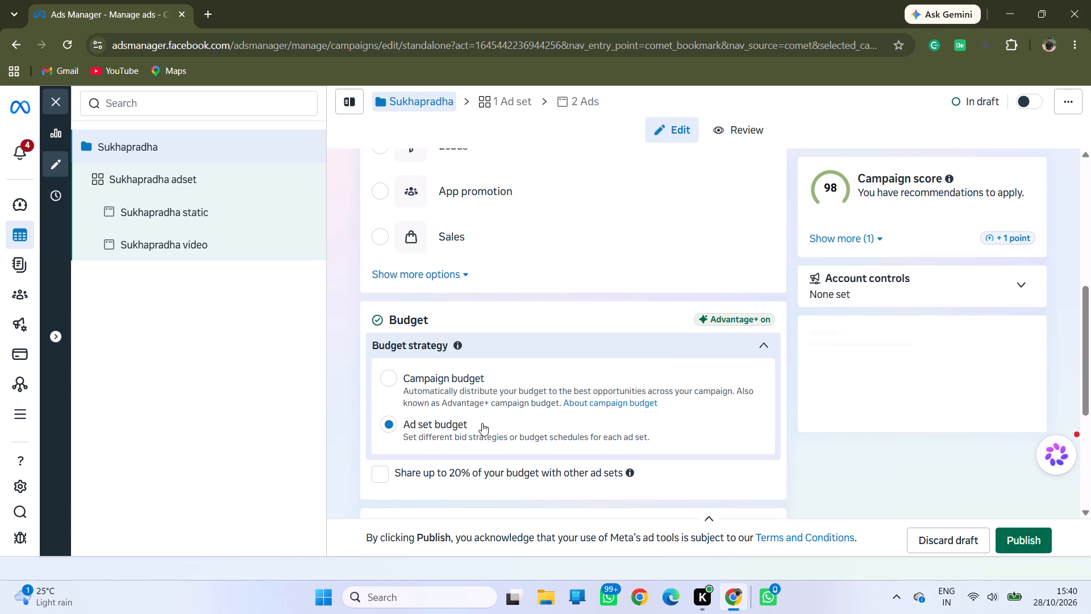
{"action": "scroll", "coordinate": [482, 423], "scroll_direction": "down", "scroll_amount": 6}
{"action": "scroll", "coordinate": [482, 423], "scroll_direction": "up", "scroll_amount": 1}
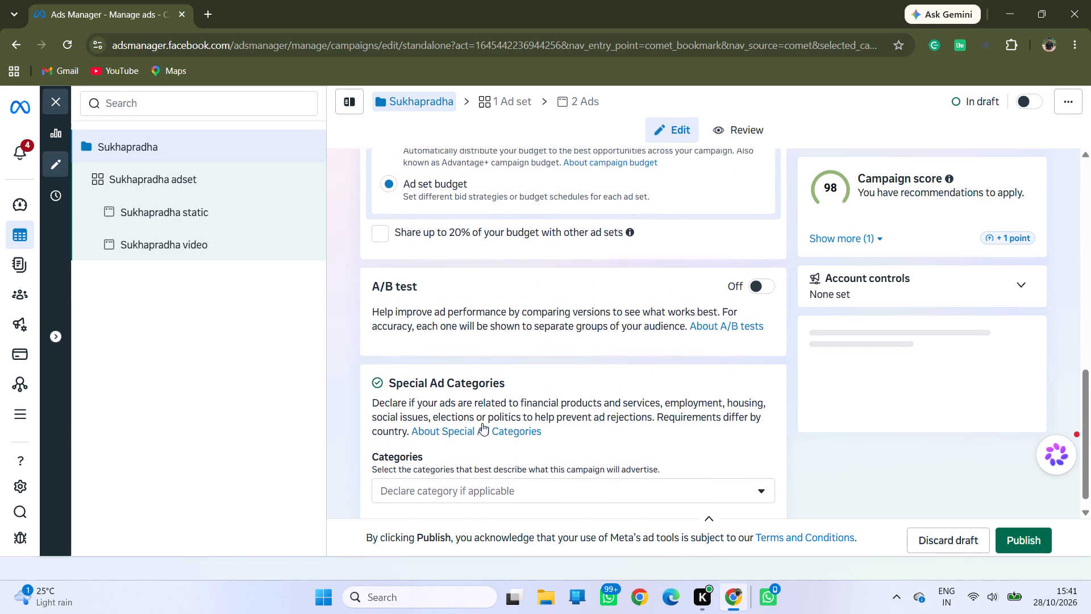
{"action": "scroll", "coordinate": [482, 423], "scroll_direction": "up", "scroll_amount": 1}
{"action": "scroll", "coordinate": [482, 423], "scroll_direction": "down", "scroll_amount": 2}
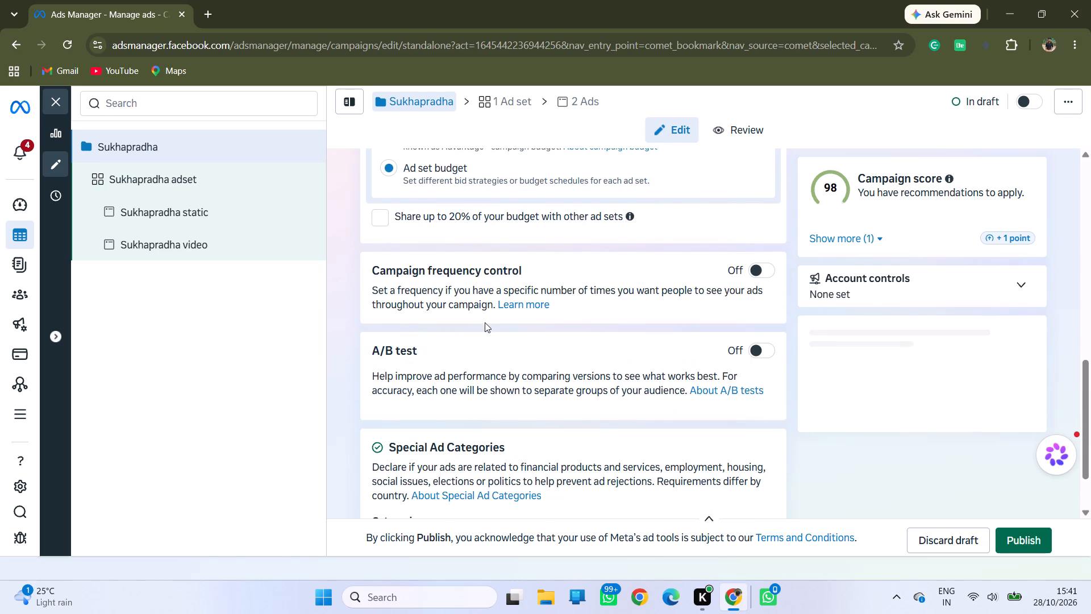
{"action": "scroll", "coordinate": [476, 385], "scroll_direction": "down", "scroll_amount": 8}
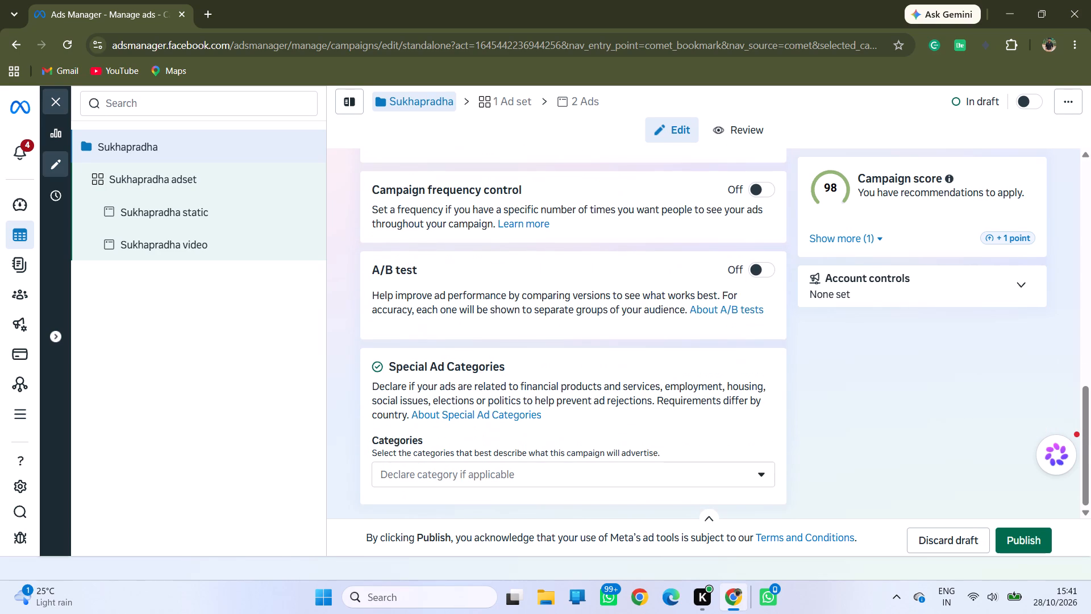
Open the settings of the Sukhapradha campaign's ad set.
{"action": "left_click", "coordinate": [507, 99]}
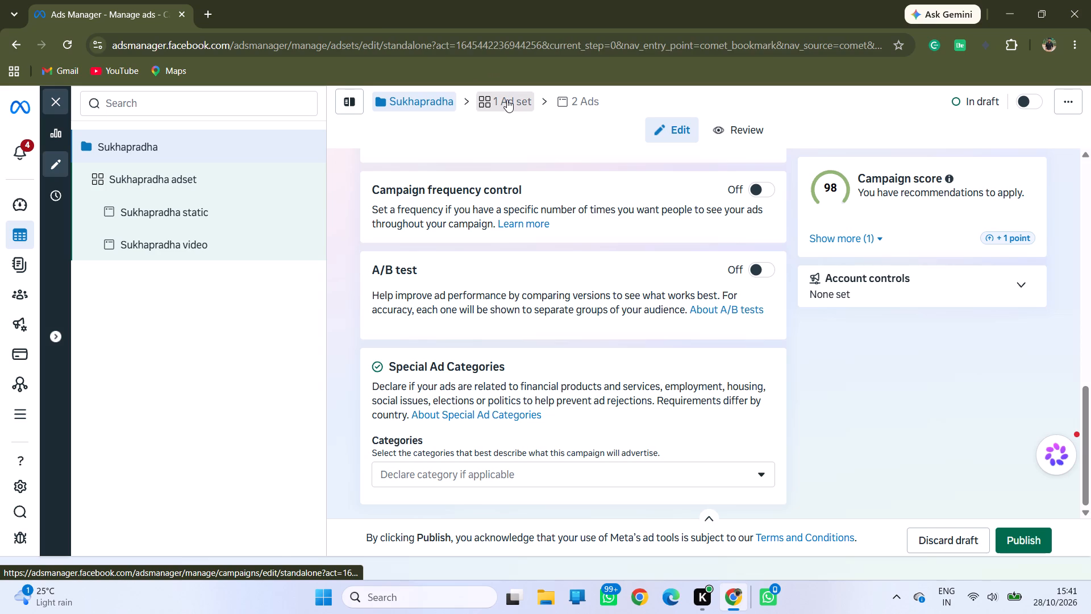
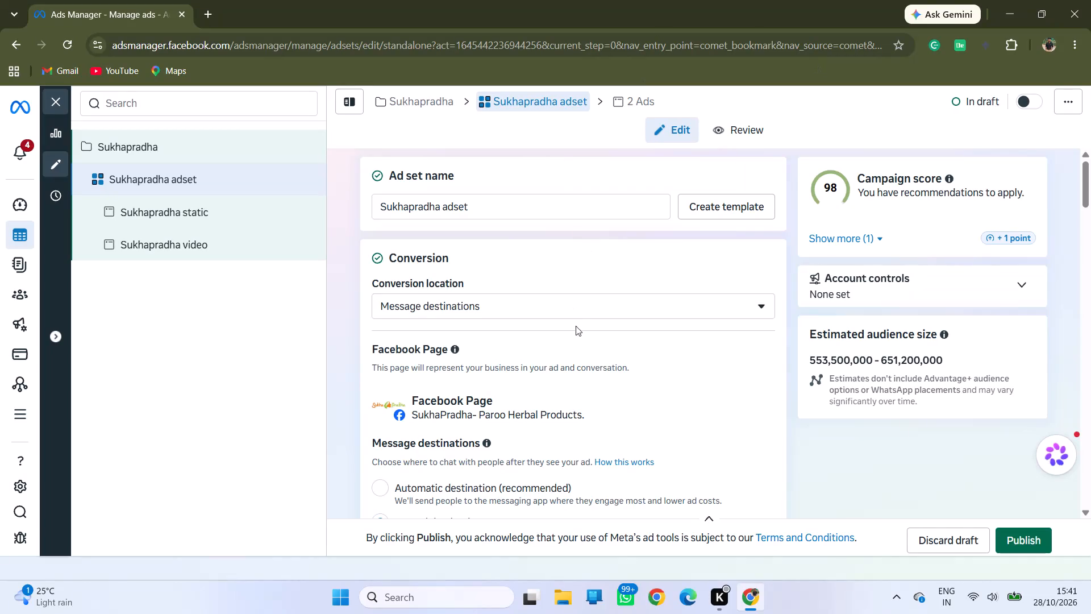
Examine the ad set's conversion location, Facebook Page and message destinations, including the Messenger, Instagram and WhatsApp options.
{"action": "scroll", "coordinate": [579, 335], "scroll_direction": "down", "scroll_amount": 2}
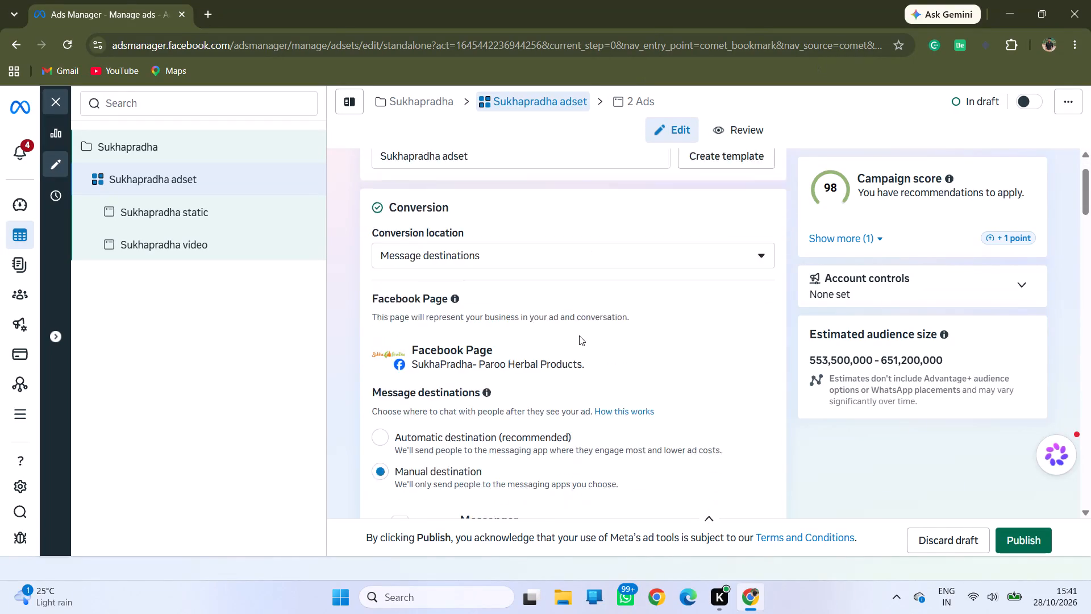
{"action": "scroll", "coordinate": [579, 335], "scroll_direction": "down", "scroll_amount": 5}
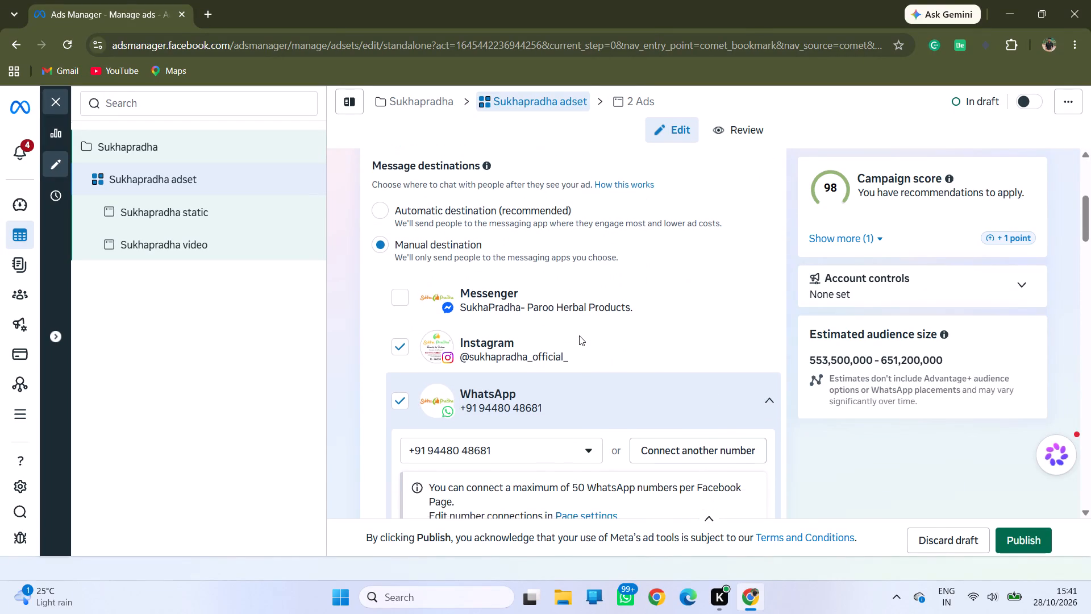
{"action": "scroll", "coordinate": [579, 335], "scroll_direction": "down", "scroll_amount": 5}
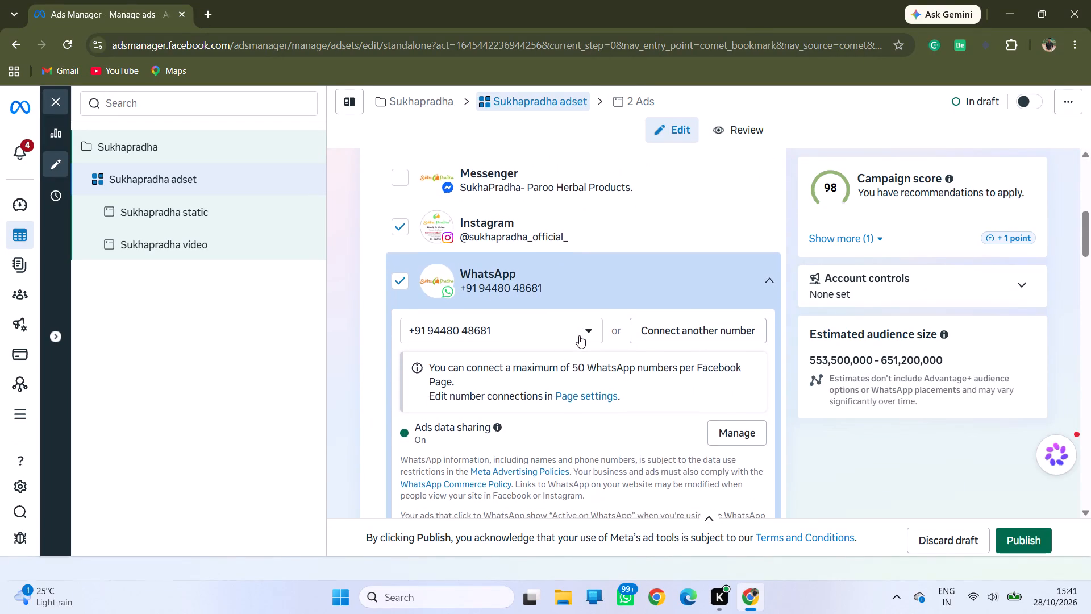
{"action": "scroll", "coordinate": [579, 335], "scroll_direction": "down", "scroll_amount": 1}
{"action": "scroll", "coordinate": [579, 335], "scroll_direction": "up", "scroll_amount": 5}
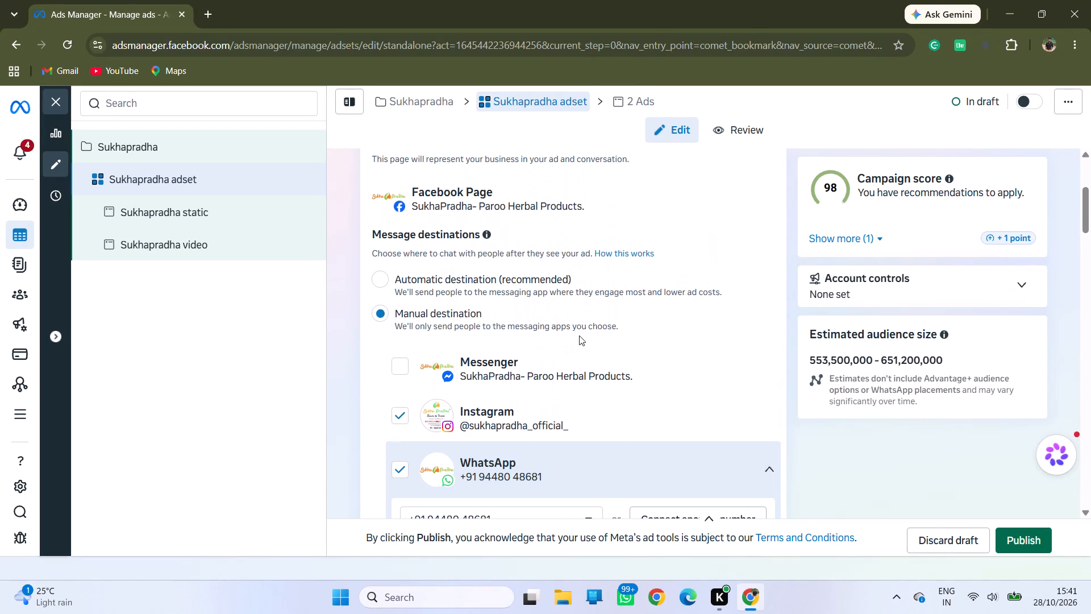
{"action": "scroll", "coordinate": [579, 335], "scroll_direction": "down", "scroll_amount": 1}
{"action": "scroll", "coordinate": [579, 335], "scroll_direction": "up", "scroll_amount": 2}
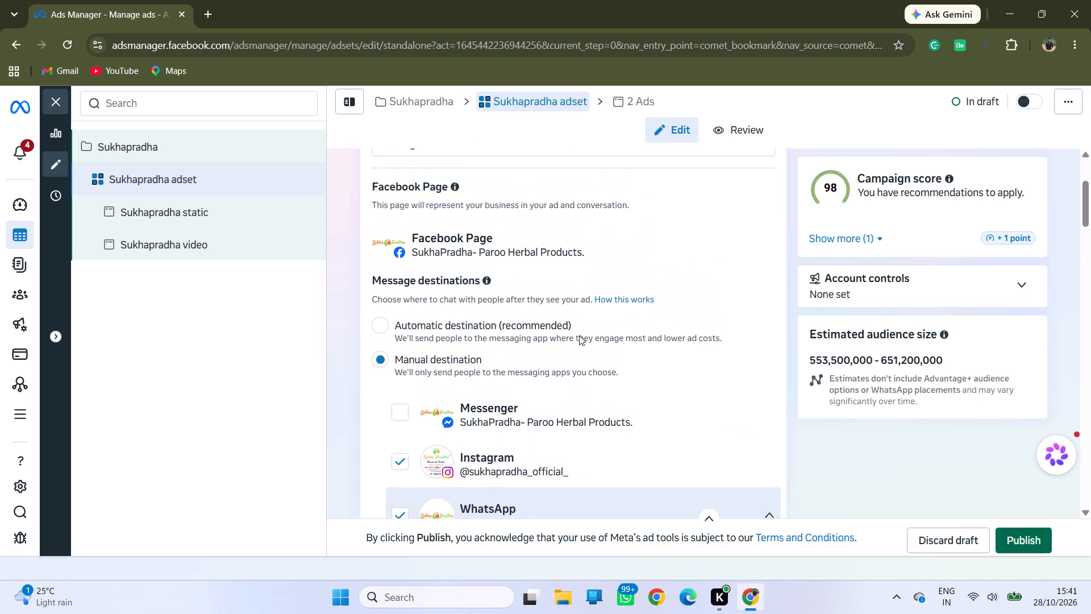
{"action": "scroll", "coordinate": [579, 335], "scroll_direction": "up", "scroll_amount": 1}
{"action": "scroll", "coordinate": [579, 335], "scroll_direction": "down", "scroll_amount": 2}
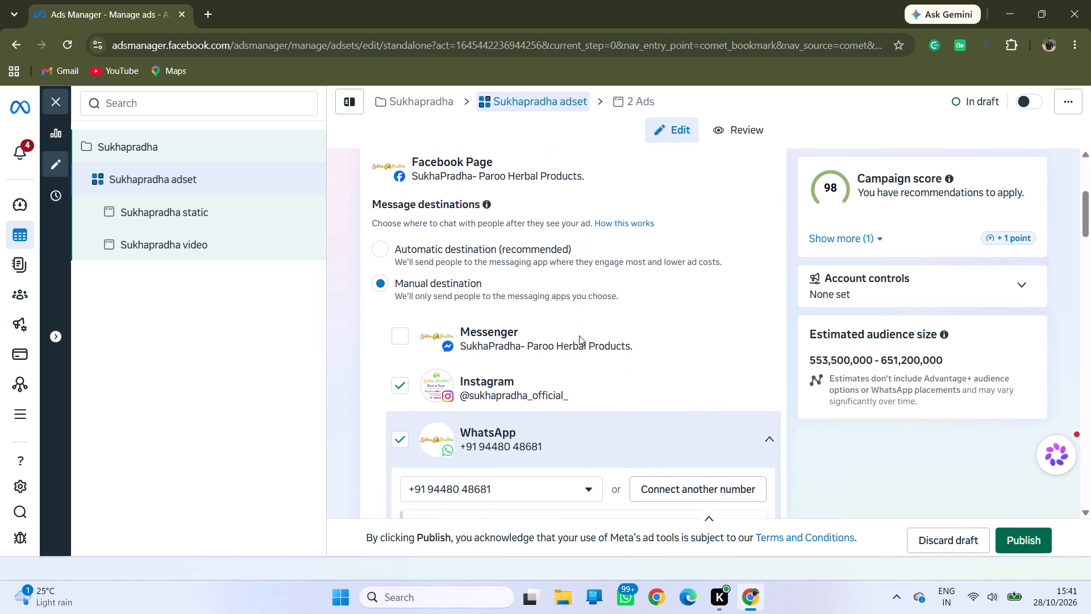
{"action": "scroll", "coordinate": [579, 335], "scroll_direction": "down", "scroll_amount": 1}
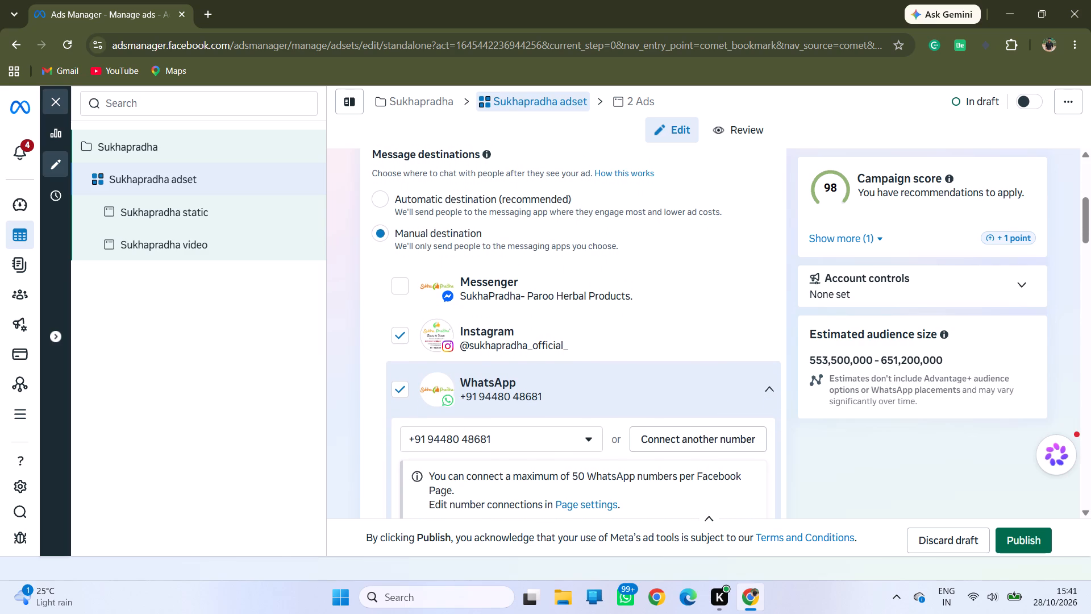
{"action": "scroll", "coordinate": [524, 379], "scroll_direction": "down", "scroll_amount": 4}
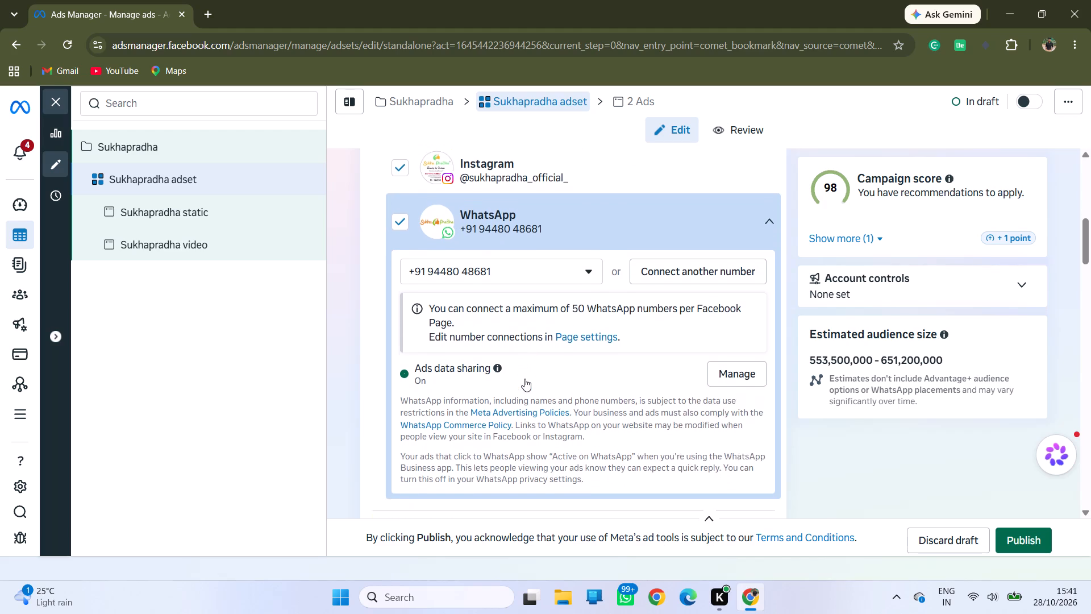
{"action": "scroll", "coordinate": [543, 397], "scroll_direction": "up", "scroll_amount": 2}
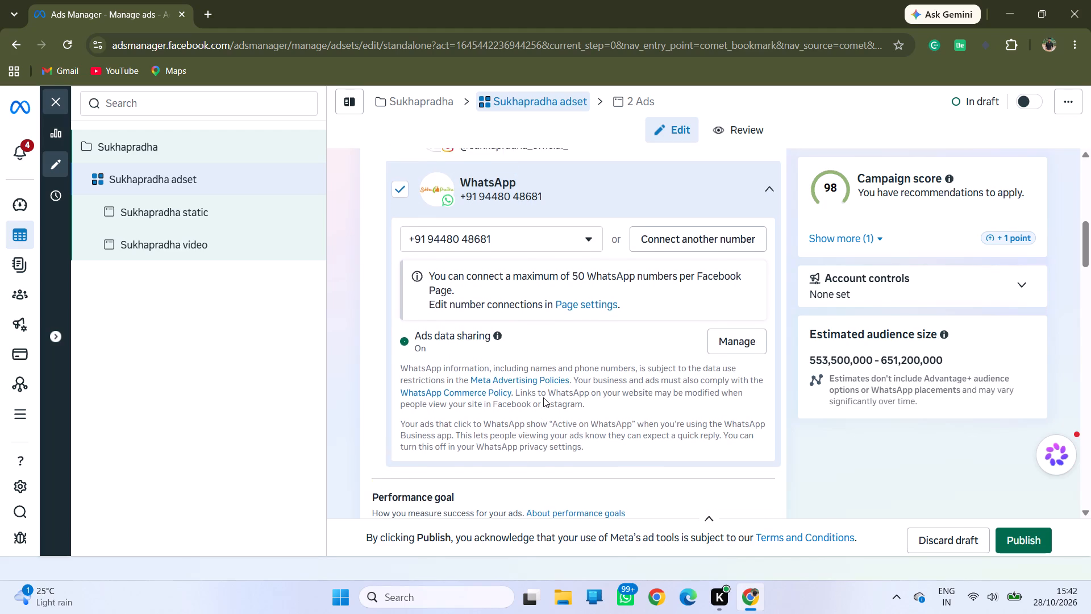
{"action": "scroll", "coordinate": [543, 397], "scroll_direction": "up", "scroll_amount": 7}
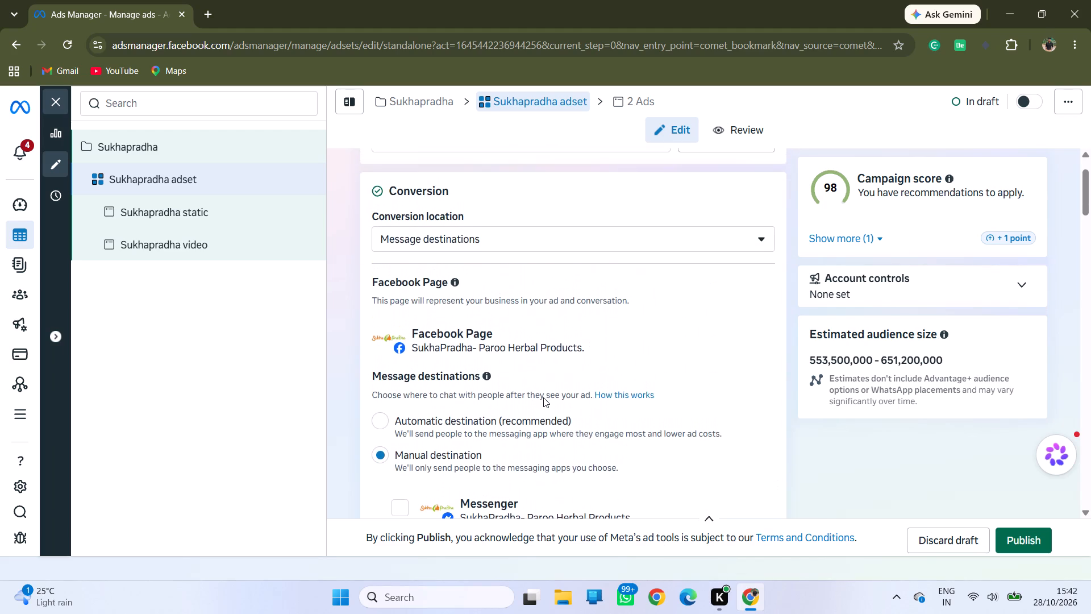
{"action": "scroll", "coordinate": [543, 397], "scroll_direction": "down", "scroll_amount": 1}
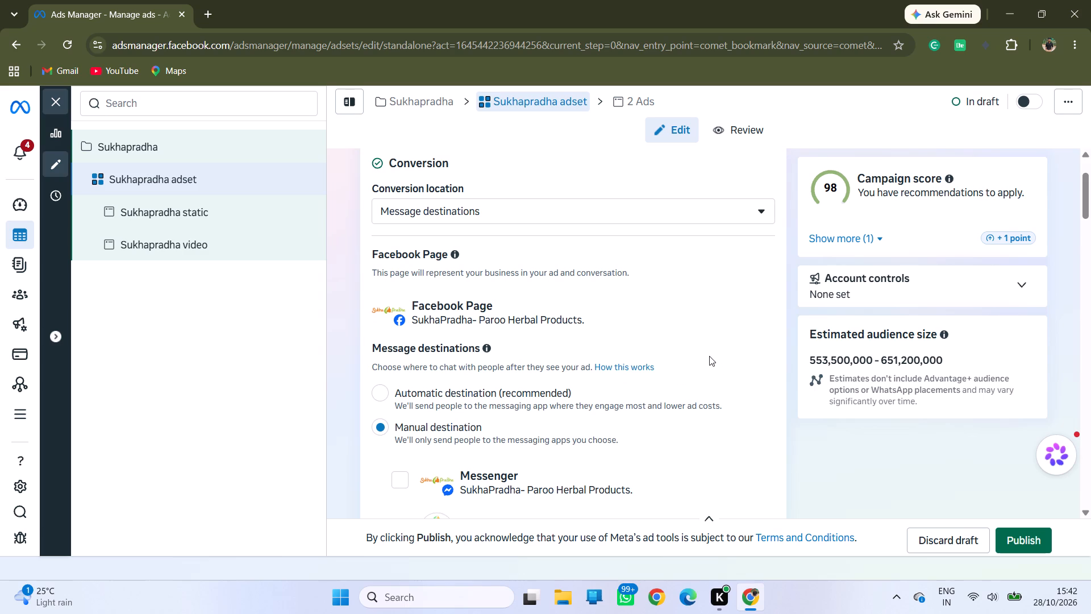
{"action": "scroll", "coordinate": [709, 356], "scroll_direction": "down", "scroll_amount": 3}
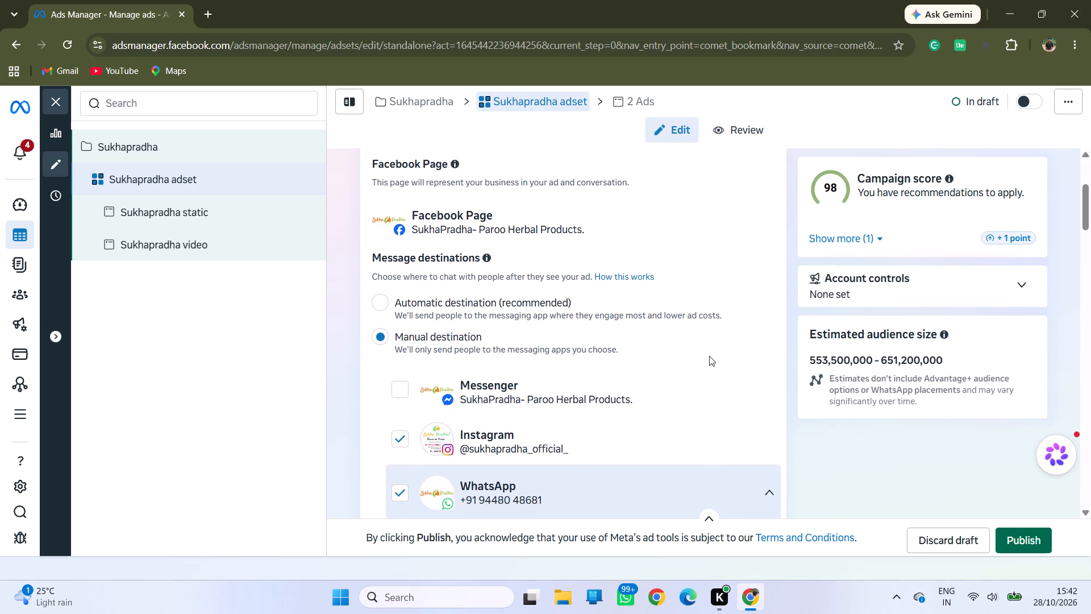
{"action": "scroll", "coordinate": [709, 356], "scroll_direction": "down", "scroll_amount": 1}
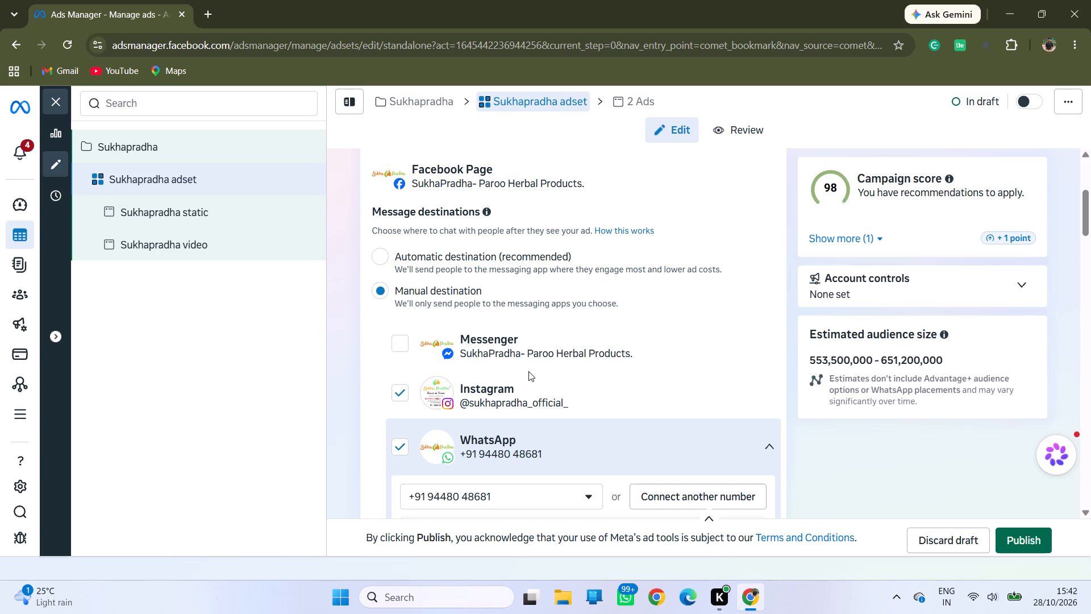
{"action": "scroll", "coordinate": [620, 409], "scroll_direction": "down", "scroll_amount": 4}
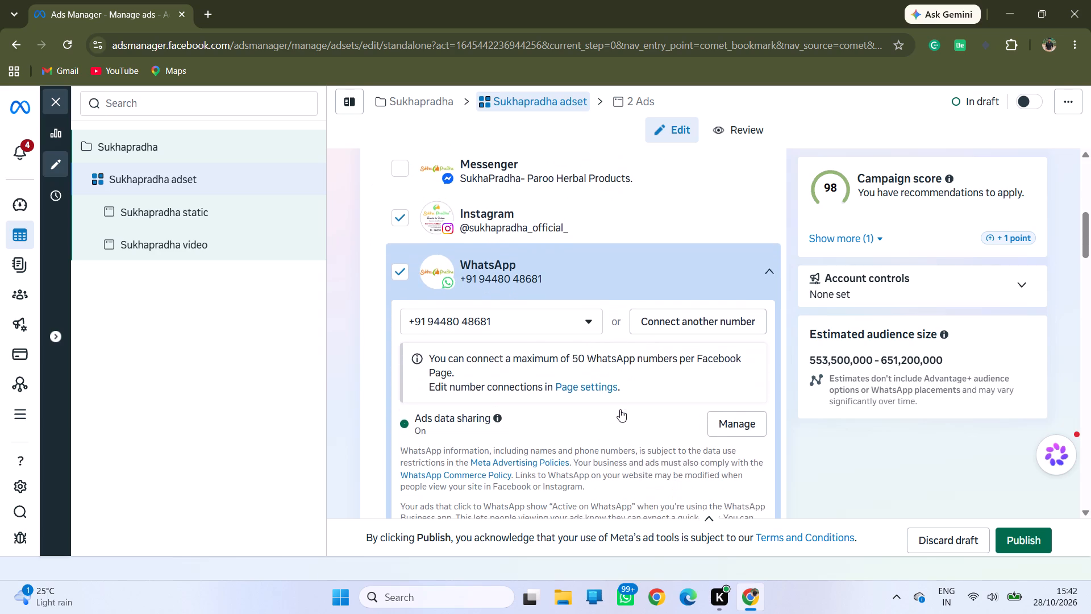
Examine the ad set's performance goal, bid strategy, value rules, daily budget, start and end dates, and scheduling settings.
{"action": "scroll", "coordinate": [620, 409], "scroll_direction": "down", "scroll_amount": 8}
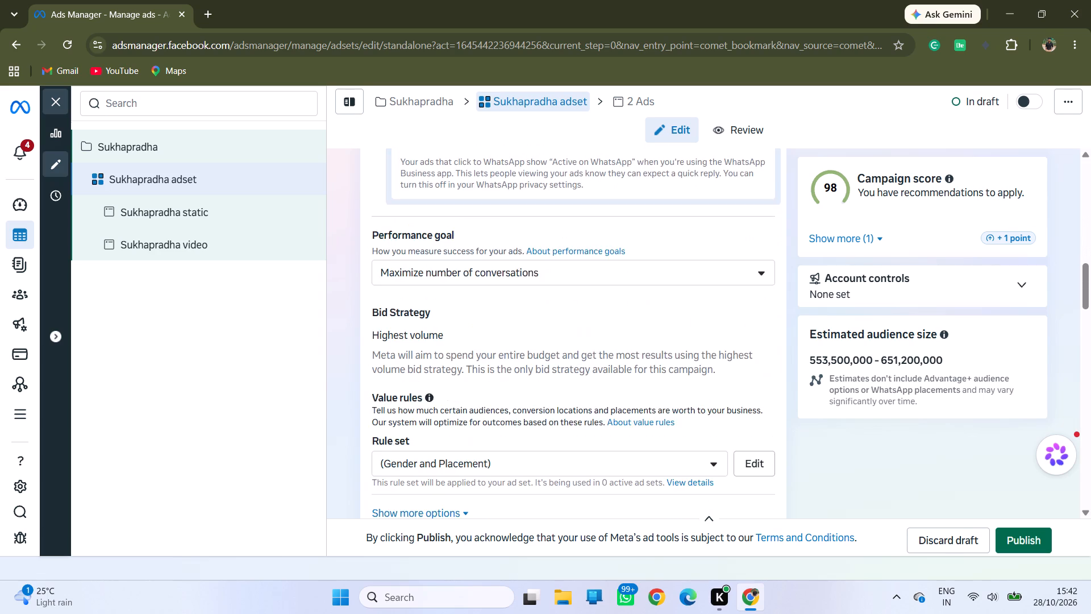
{"action": "scroll", "coordinate": [620, 409], "scroll_direction": "down", "scroll_amount": 2}
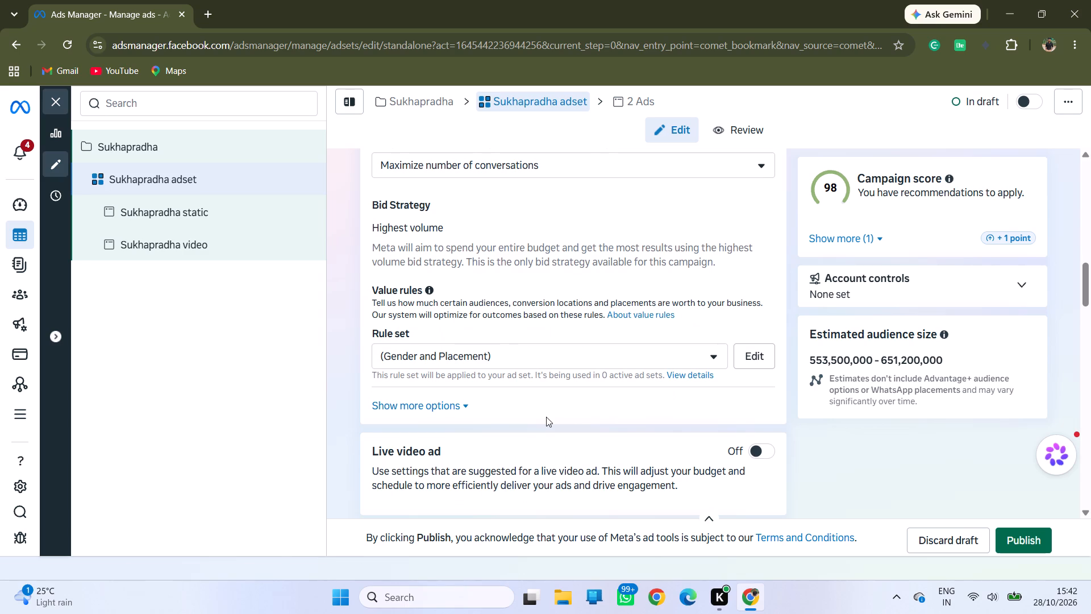
{"action": "scroll", "coordinate": [546, 417], "scroll_direction": "down", "scroll_amount": 1}
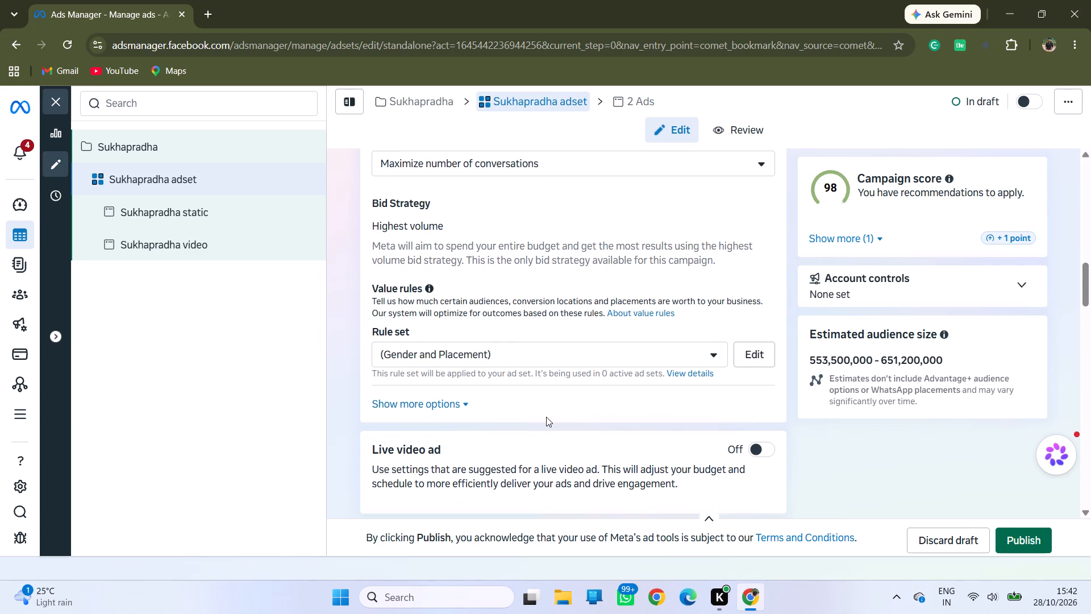
{"action": "scroll", "coordinate": [546, 417], "scroll_direction": "down", "scroll_amount": 8}
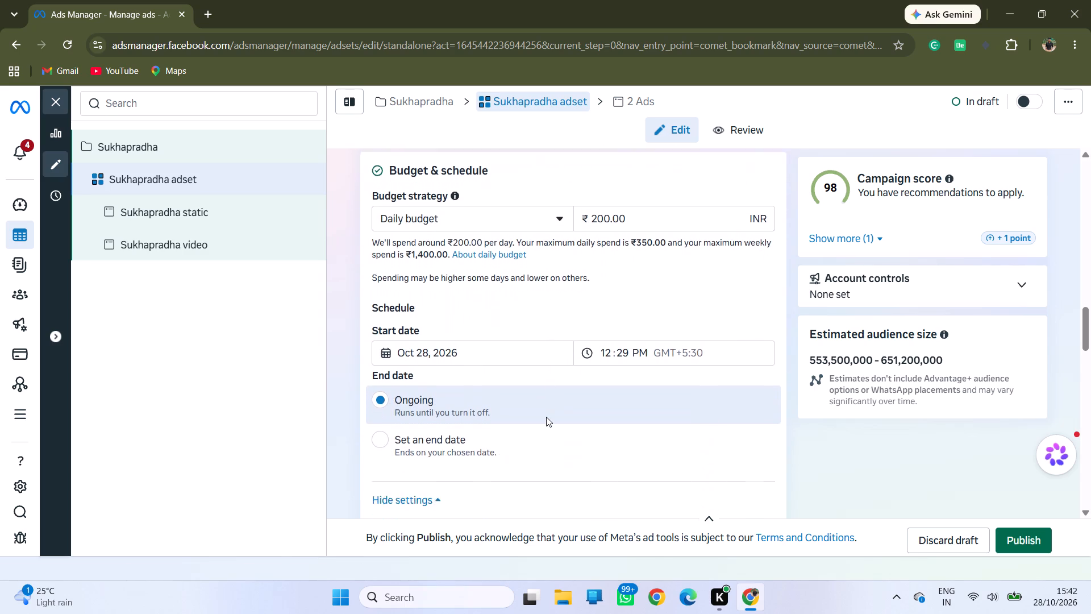
{"action": "scroll", "coordinate": [546, 417], "scroll_direction": "down", "scroll_amount": 6}
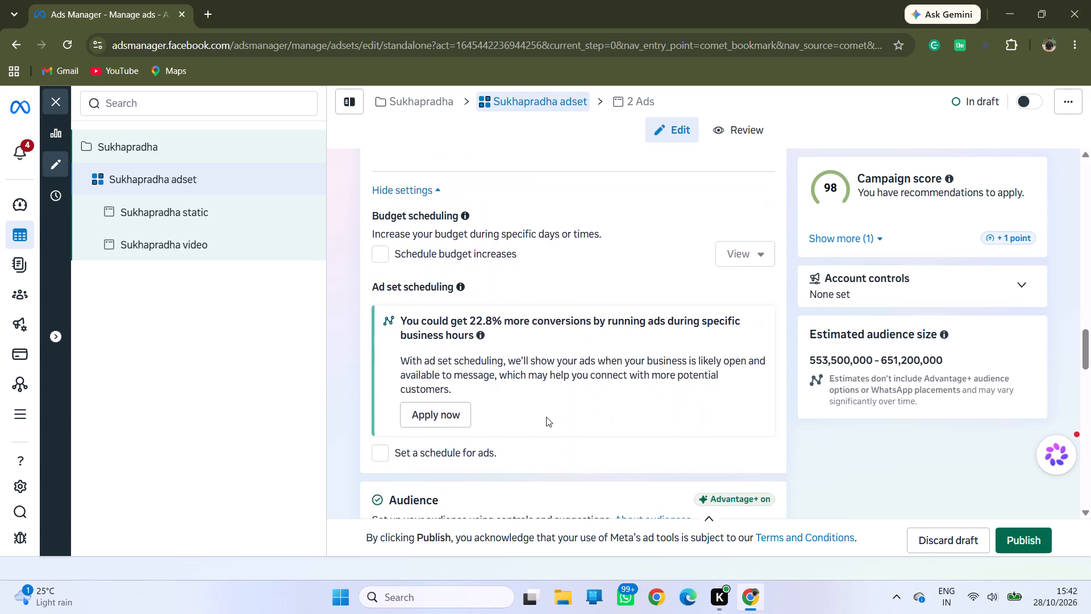
Examine the ad set's Audience section, including the saved audience option, audience controls and locations.
{"action": "scroll", "coordinate": [546, 417], "scroll_direction": "down", "scroll_amount": 3}
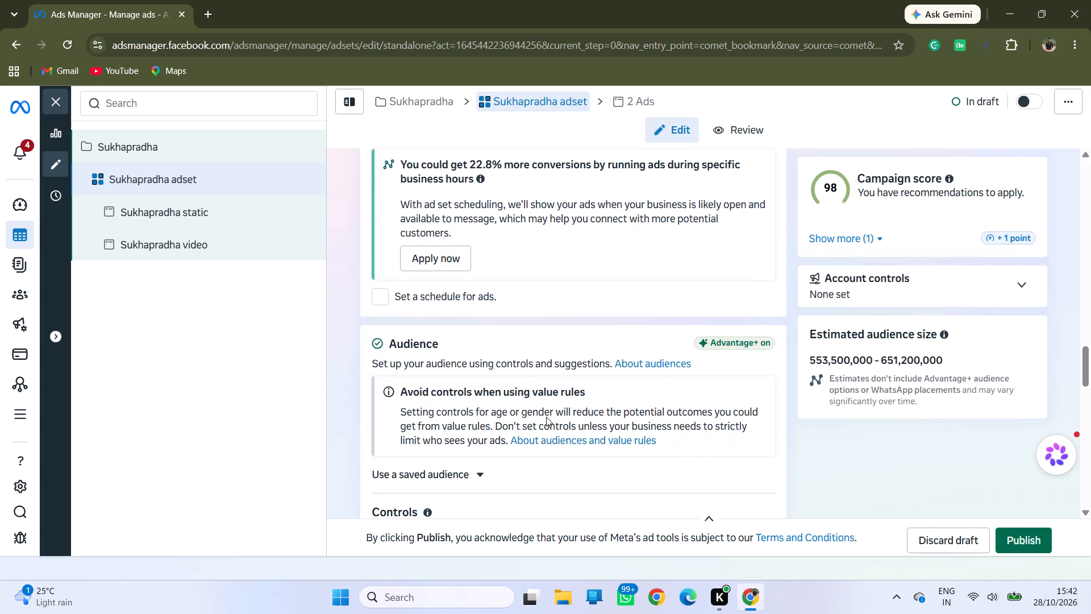
{"action": "scroll", "coordinate": [546, 417], "scroll_direction": "up", "scroll_amount": 1}
{"action": "scroll", "coordinate": [546, 417], "scroll_direction": "down", "scroll_amount": 3}
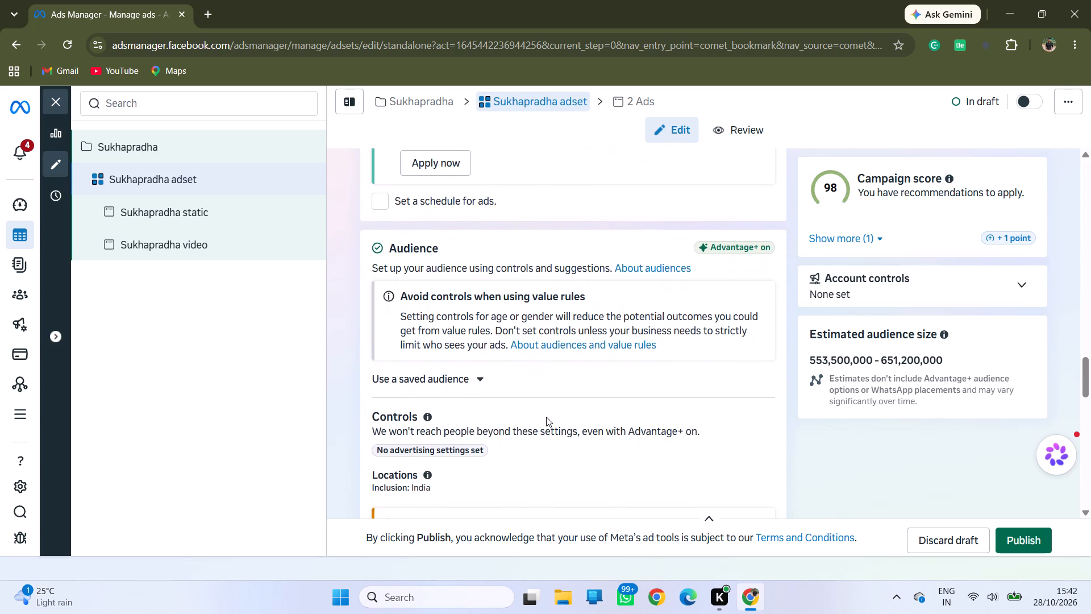
{"action": "scroll", "coordinate": [546, 417], "scroll_direction": "down", "scroll_amount": 3}
{"action": "scroll", "coordinate": [546, 417], "scroll_direction": "up", "scroll_amount": 2}
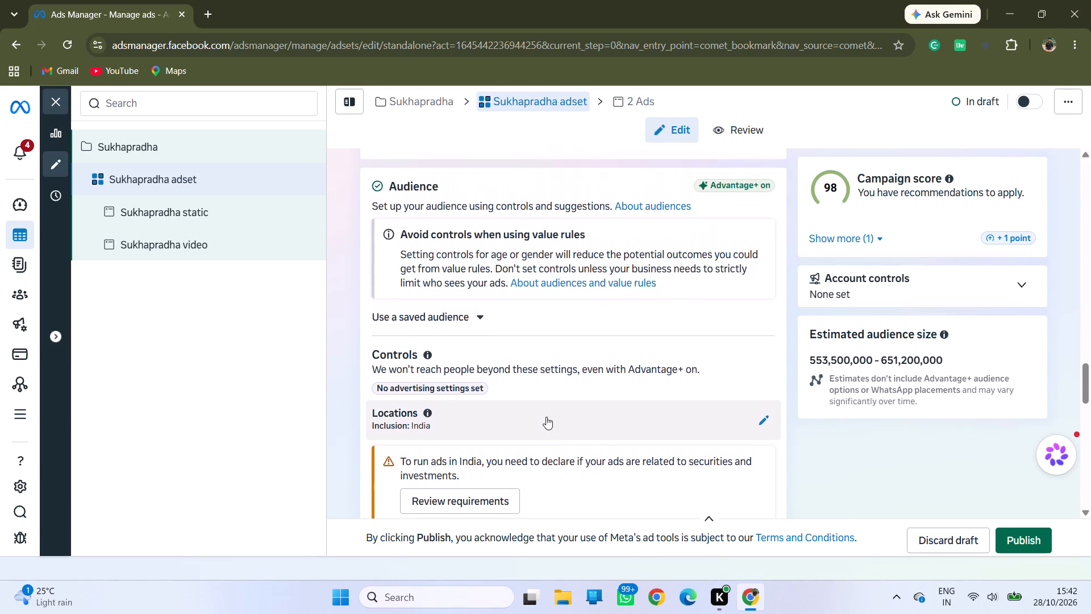
{"action": "scroll", "coordinate": [546, 417], "scroll_direction": "up", "scroll_amount": 1}
{"action": "scroll", "coordinate": [546, 417], "scroll_direction": "down", "scroll_amount": 1}
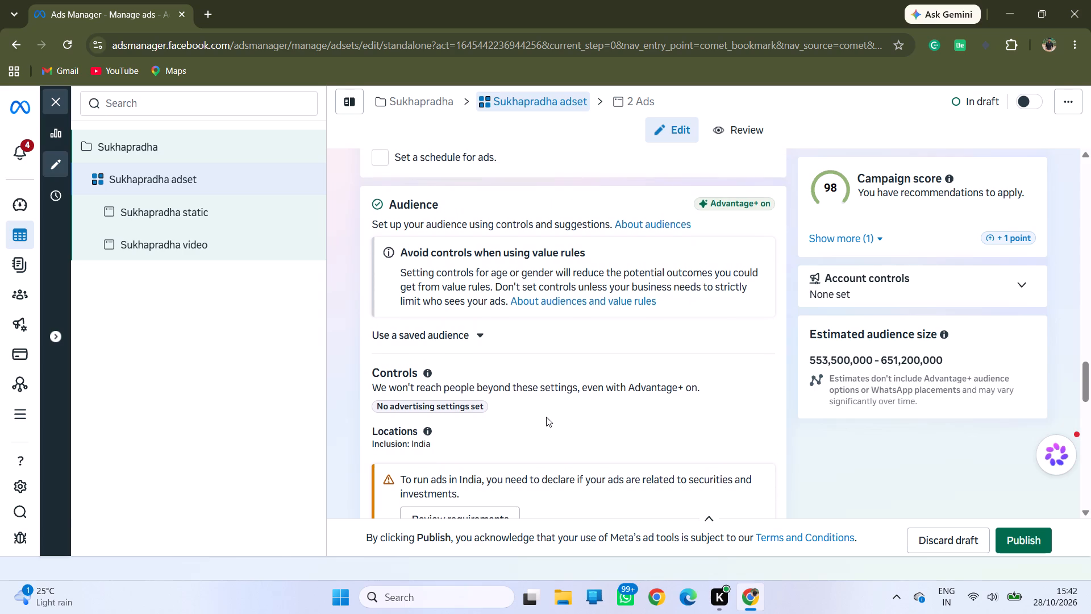
Examine the ad set's audience controls, including locations, minimum age, excluded custom audiences and languages, plus India's policy and regulatory requirements.
{"action": "scroll", "coordinate": [546, 417], "scroll_direction": "down", "scroll_amount": 3}
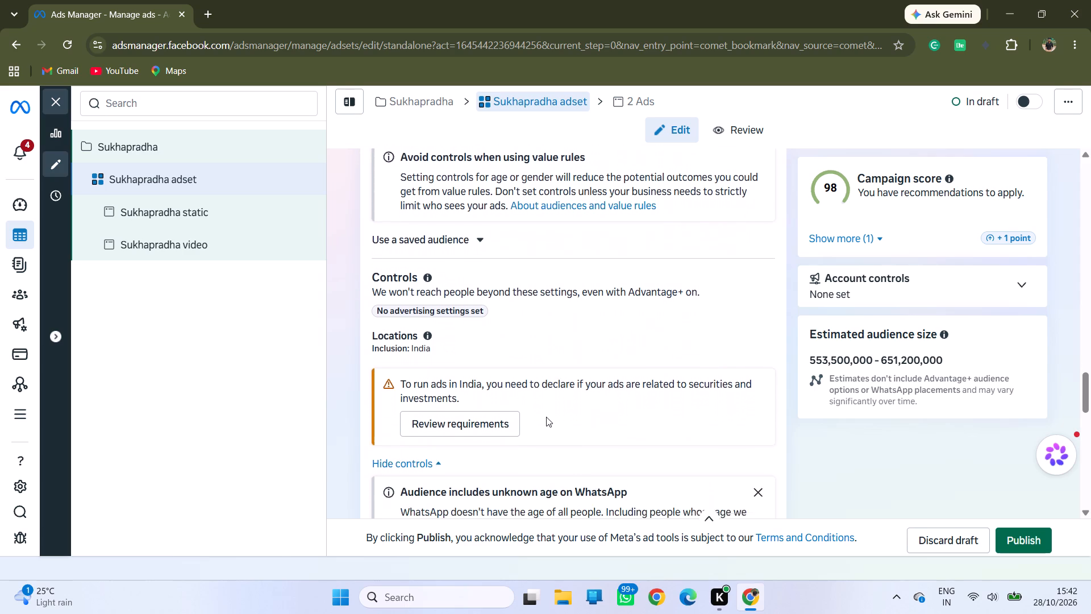
{"action": "scroll", "coordinate": [546, 417], "scroll_direction": "down", "scroll_amount": 6}
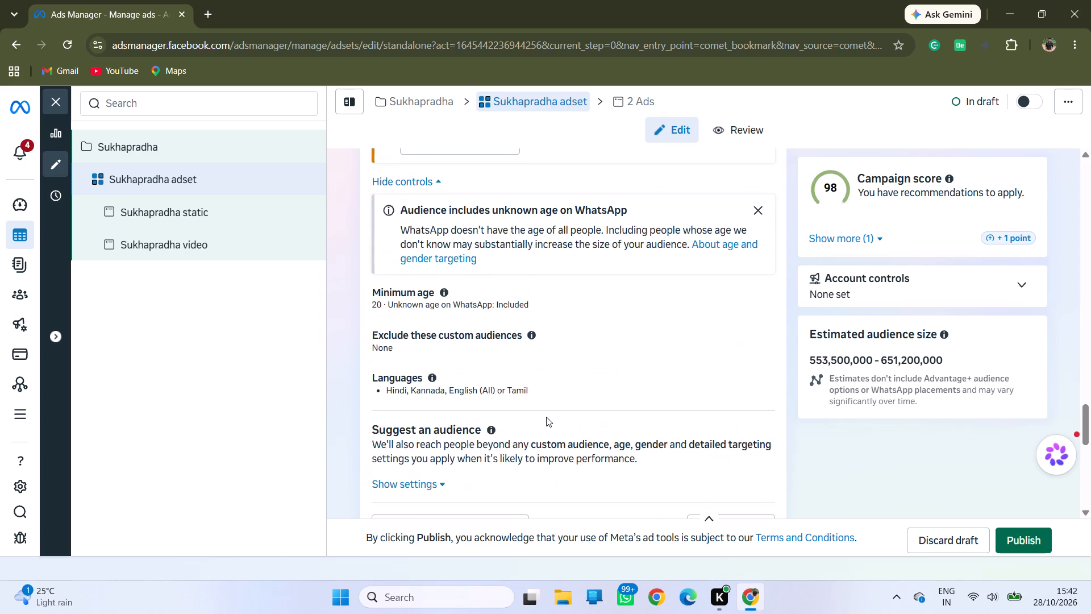
{"action": "scroll", "coordinate": [546, 417], "scroll_direction": "down", "scroll_amount": 2}
{"action": "scroll", "coordinate": [546, 417], "scroll_direction": "up", "scroll_amount": 1}
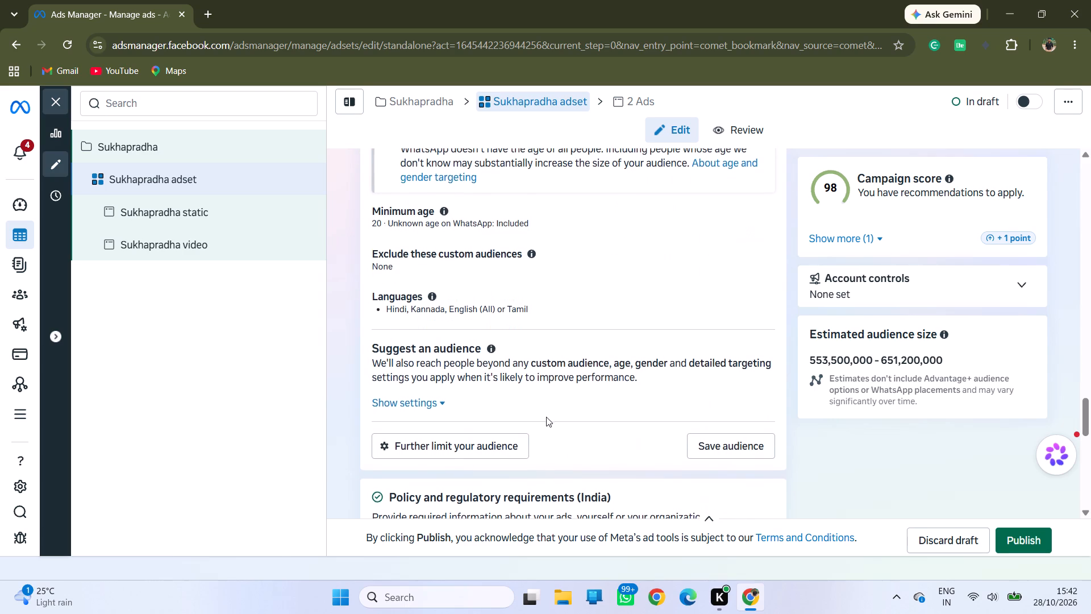
{"action": "scroll", "coordinate": [546, 417], "scroll_direction": "up", "scroll_amount": 1}
{"action": "scroll", "coordinate": [546, 417], "scroll_direction": "down", "scroll_amount": 1}
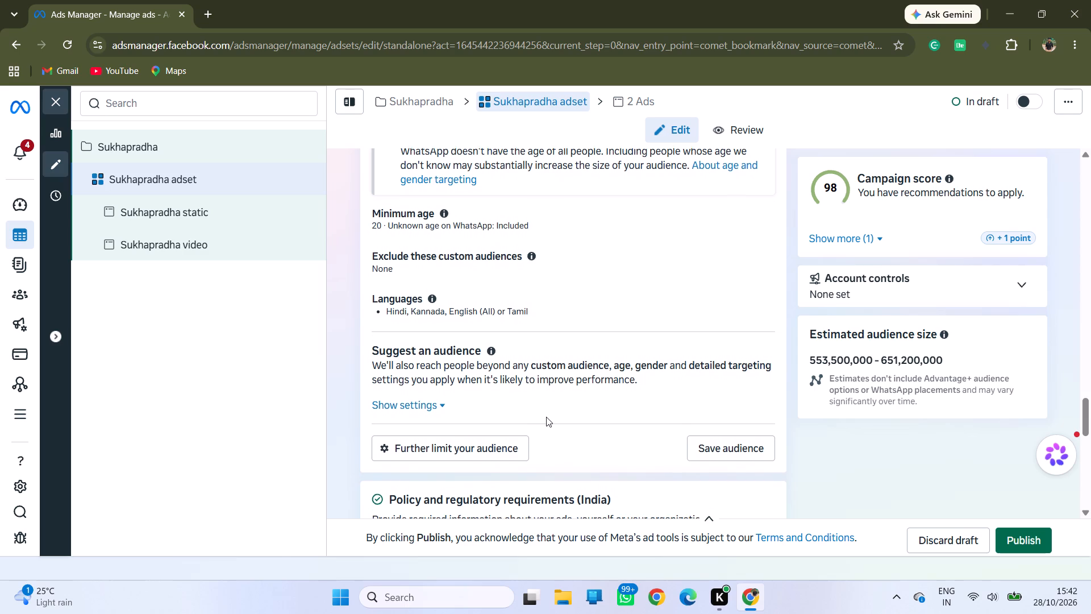
{"action": "scroll", "coordinate": [546, 417], "scroll_direction": "down", "scroll_amount": 5}
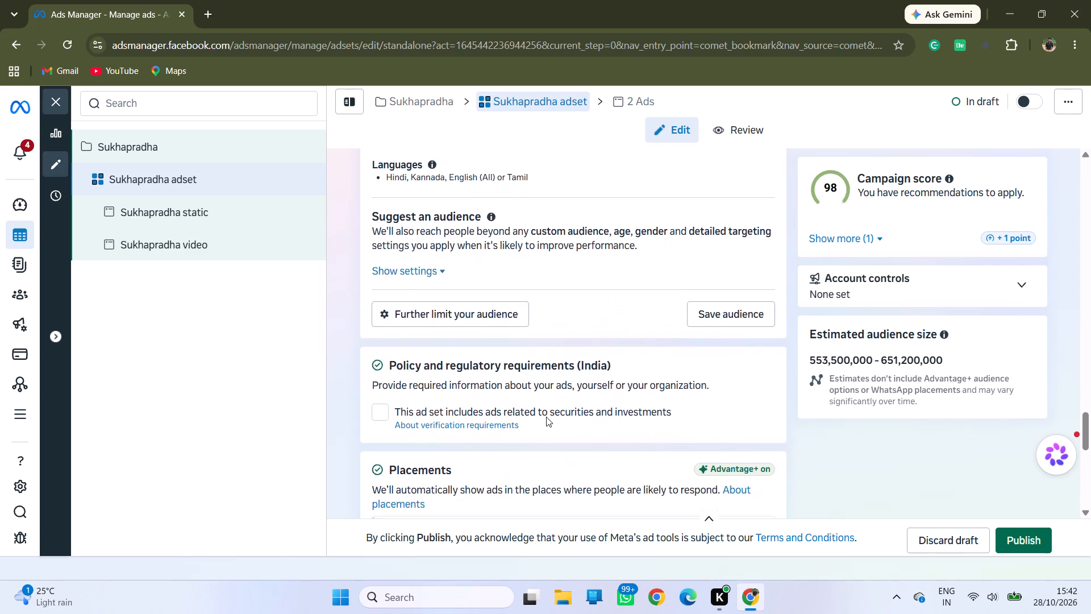
{"action": "scroll", "coordinate": [546, 417], "scroll_direction": "down", "scroll_amount": 2}
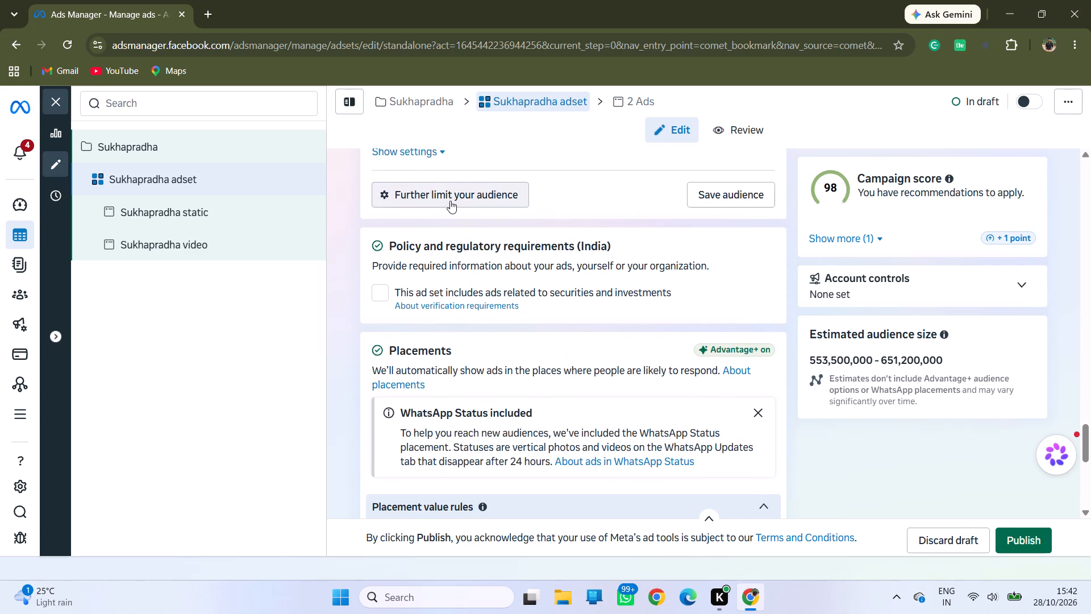
{"action": "scroll", "coordinate": [476, 316], "scroll_direction": "up", "scroll_amount": 3}
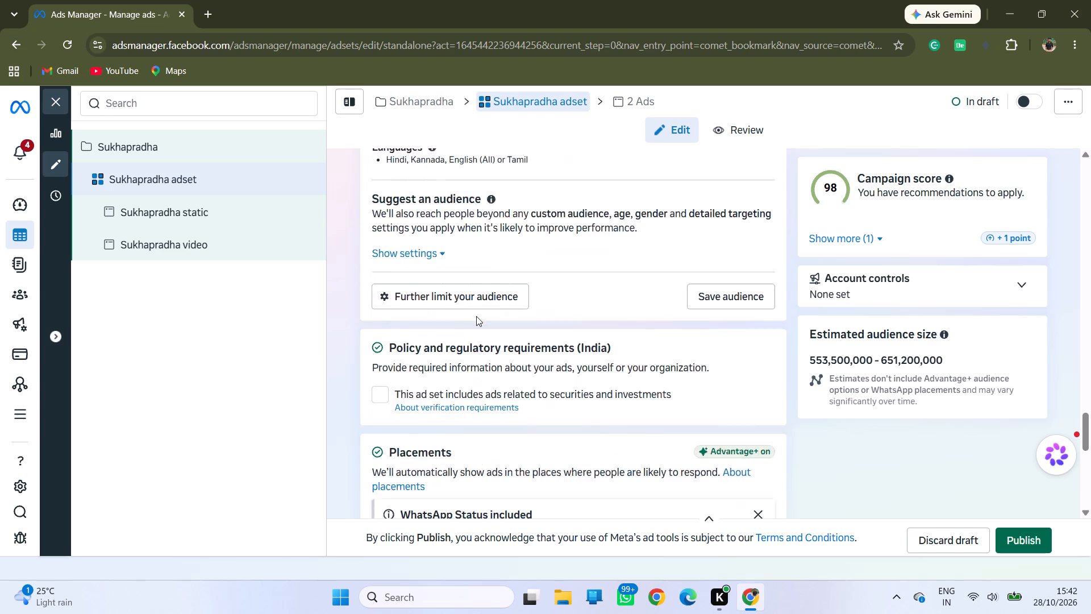
{"action": "scroll", "coordinate": [476, 316], "scroll_direction": "up", "scroll_amount": 4}
{"action": "scroll", "coordinate": [476, 316], "scroll_direction": "down", "scroll_amount": 5}
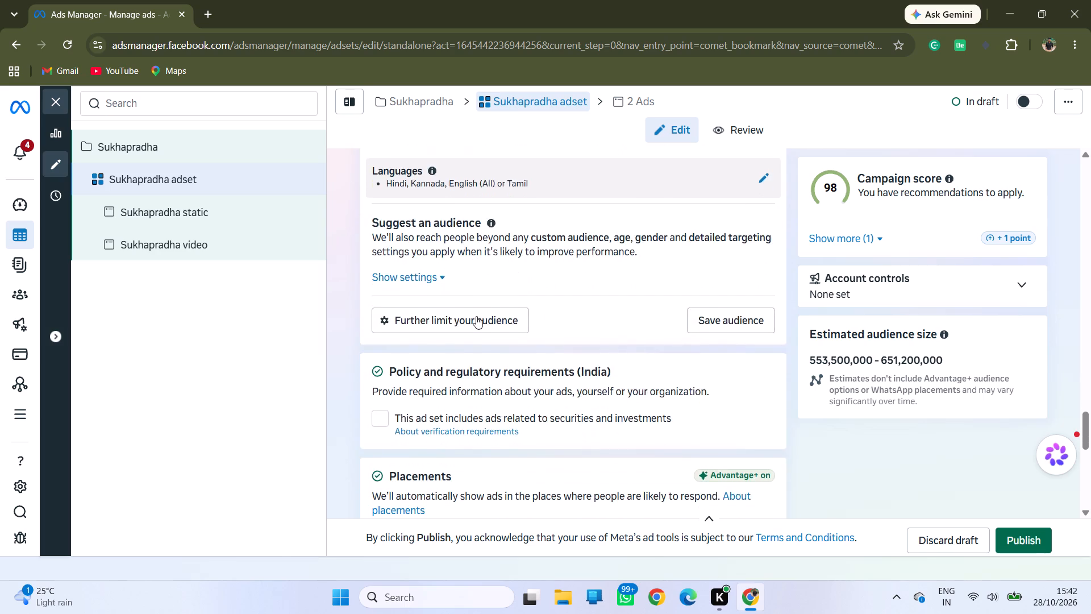
Examine the ad set's placement settings, placement value rules, account controls, and brand safety and suitability section.
{"action": "scroll", "coordinate": [476, 316], "scroll_direction": "down", "scroll_amount": 8}
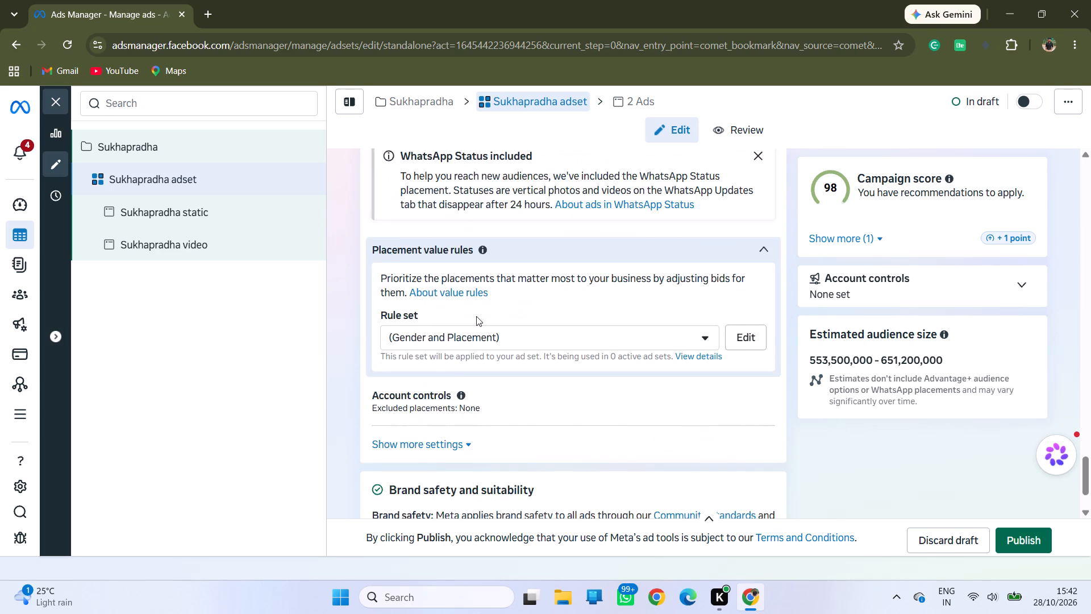
{"action": "scroll", "coordinate": [476, 316], "scroll_direction": "down", "scroll_amount": 5}
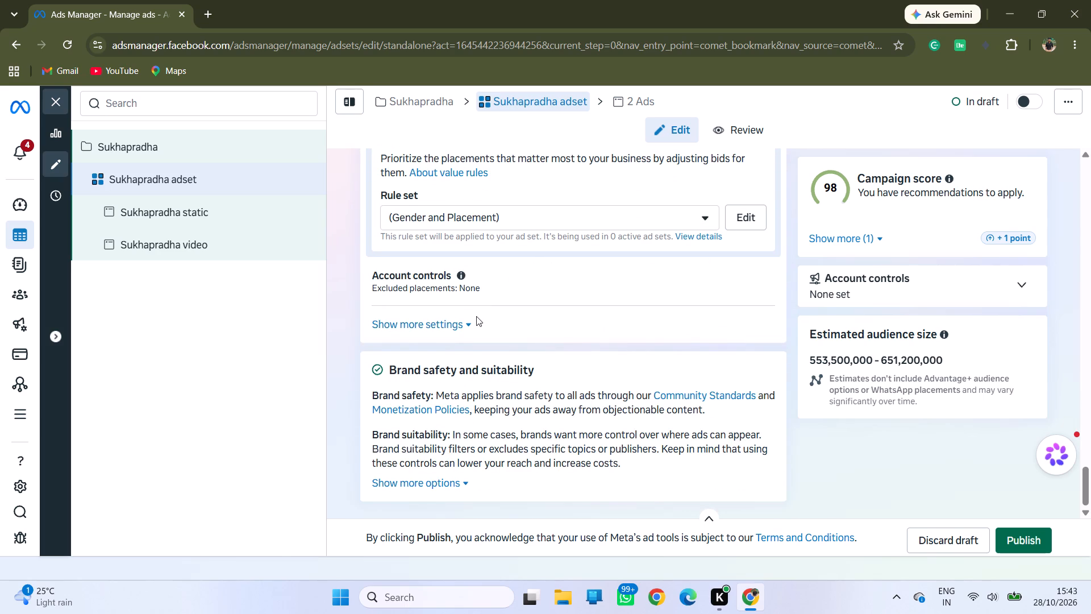
{"action": "scroll", "coordinate": [460, 268], "scroll_direction": "up", "scroll_amount": 2}
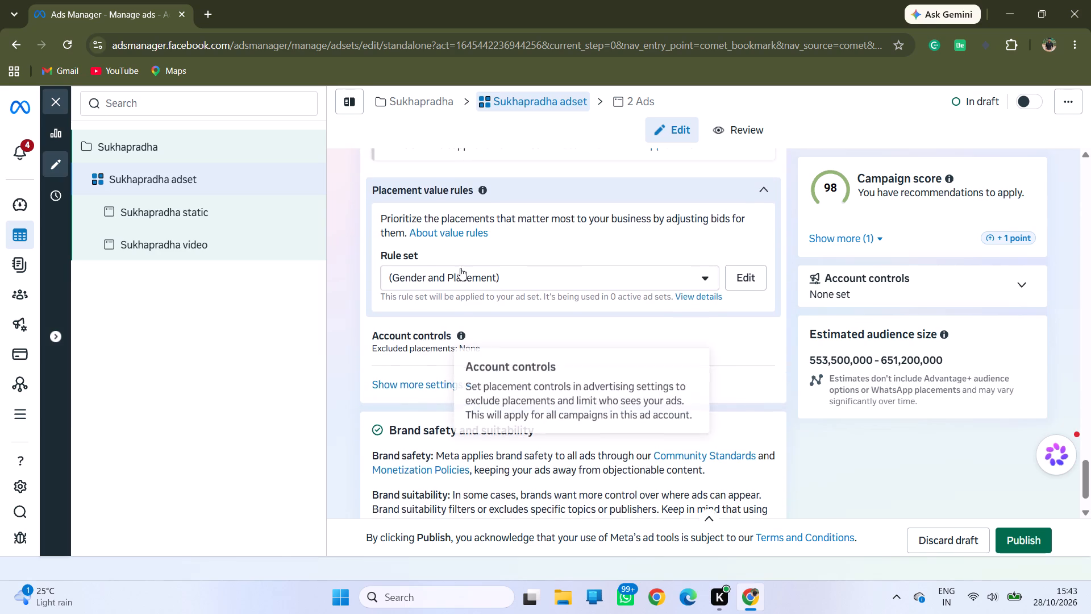
{"action": "scroll", "coordinate": [460, 268], "scroll_direction": "up", "scroll_amount": 5}
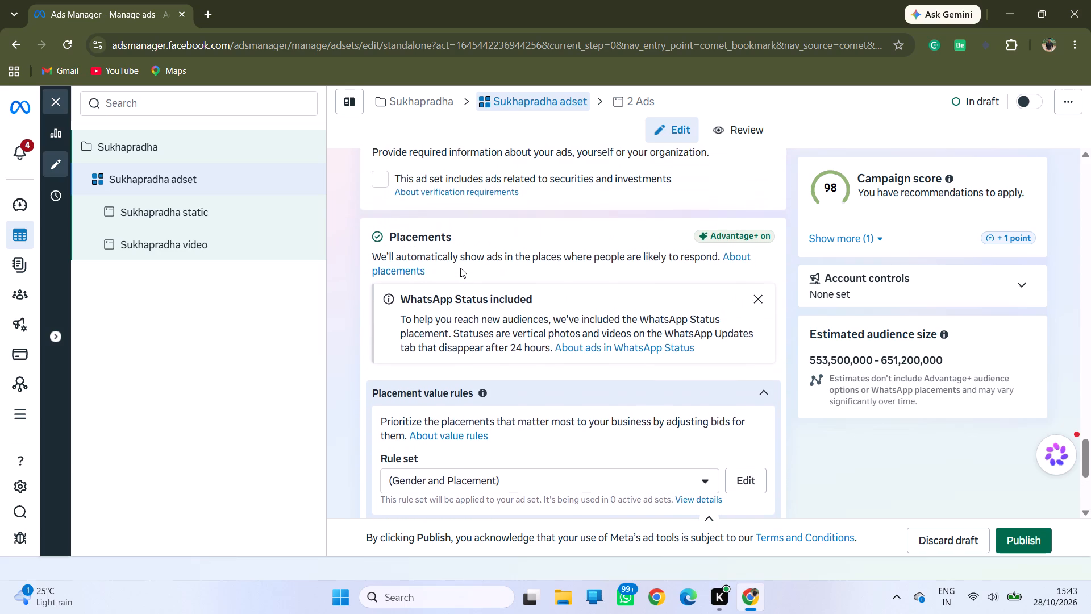
Expand the suggested audience settings to view custom audiences, age, gender and detailed targeting, and collapse them again.
{"action": "scroll", "coordinate": [460, 268], "scroll_direction": "up", "scroll_amount": 4}
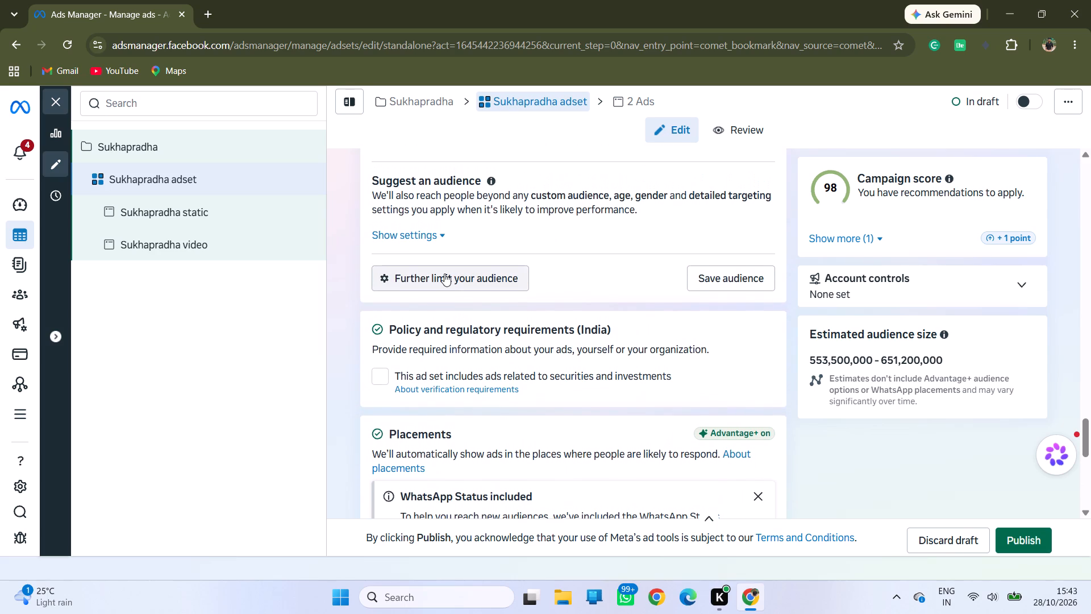
{"action": "left_click", "coordinate": [440, 235]}
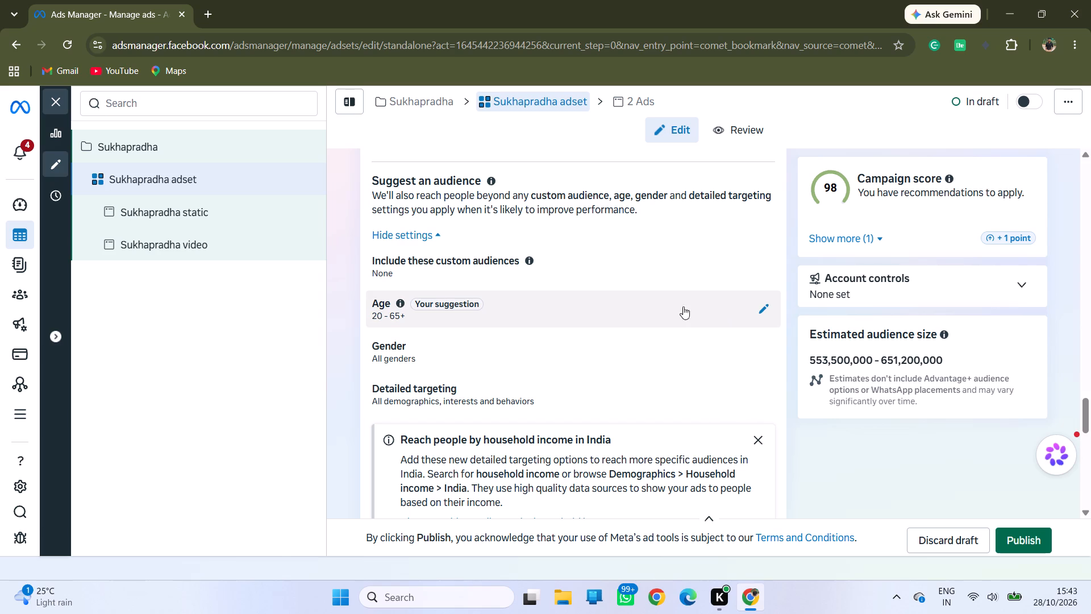
{"action": "left_click", "coordinate": [436, 235]}
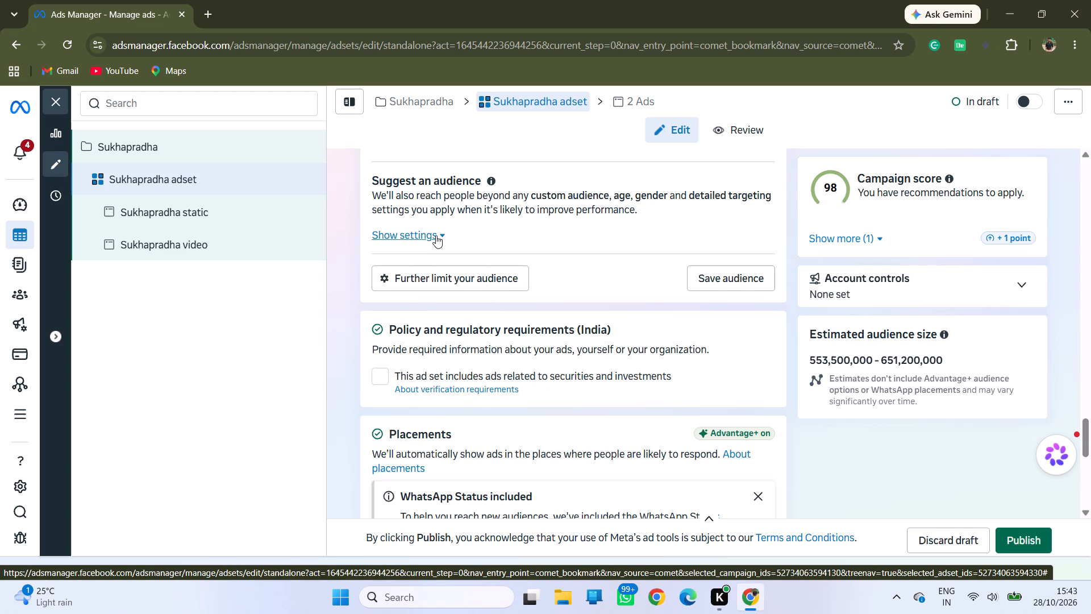
Check the option to further limit the audience and close it without switching the setup.
{"action": "left_click", "coordinate": [436, 275]}
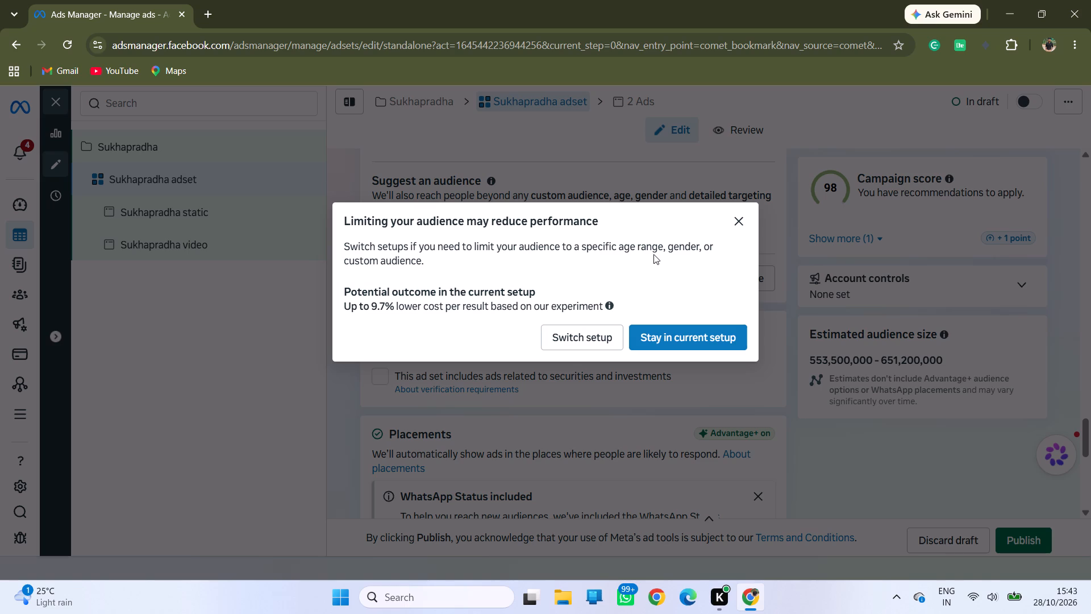
{"action": "left_click", "coordinate": [736, 226]}
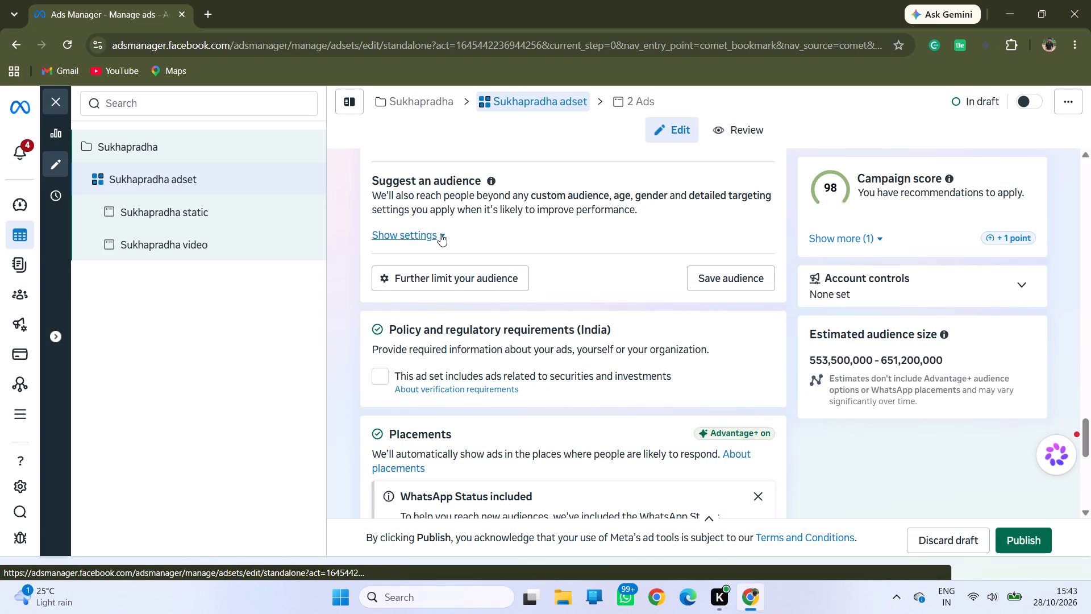
Expand the suggested audience settings of the Sukhapradha adset and set the upper limit of the suggested age range to 50.
{"action": "left_click", "coordinate": [440, 234]}
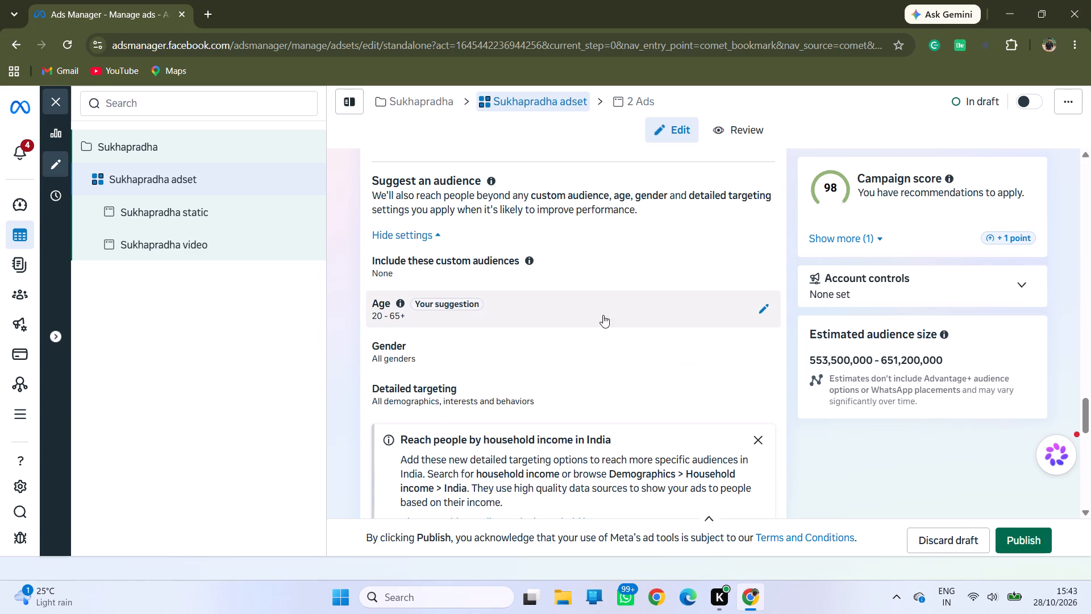
{"action": "left_click", "coordinate": [765, 308]}
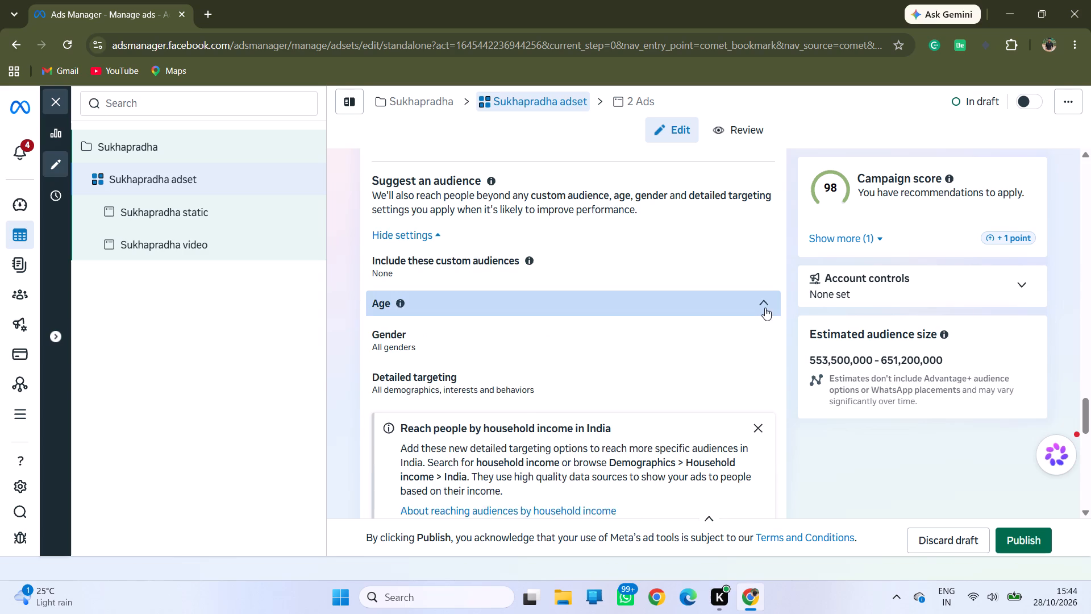
{"action": "left_click", "coordinate": [511, 339]}
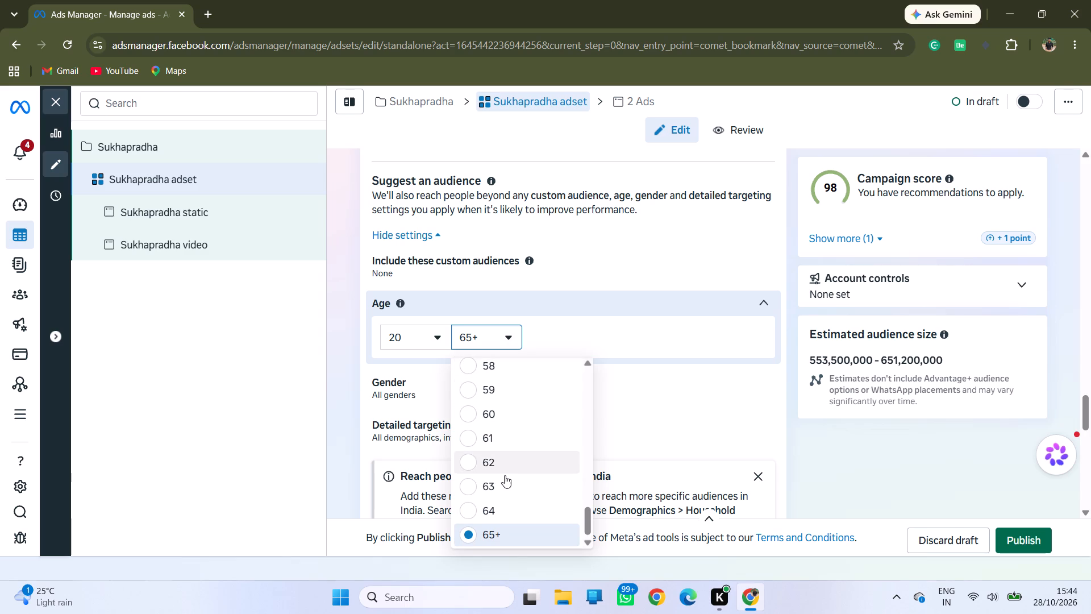
{"action": "scroll", "coordinate": [505, 475], "scroll_direction": "up", "scroll_amount": 3}
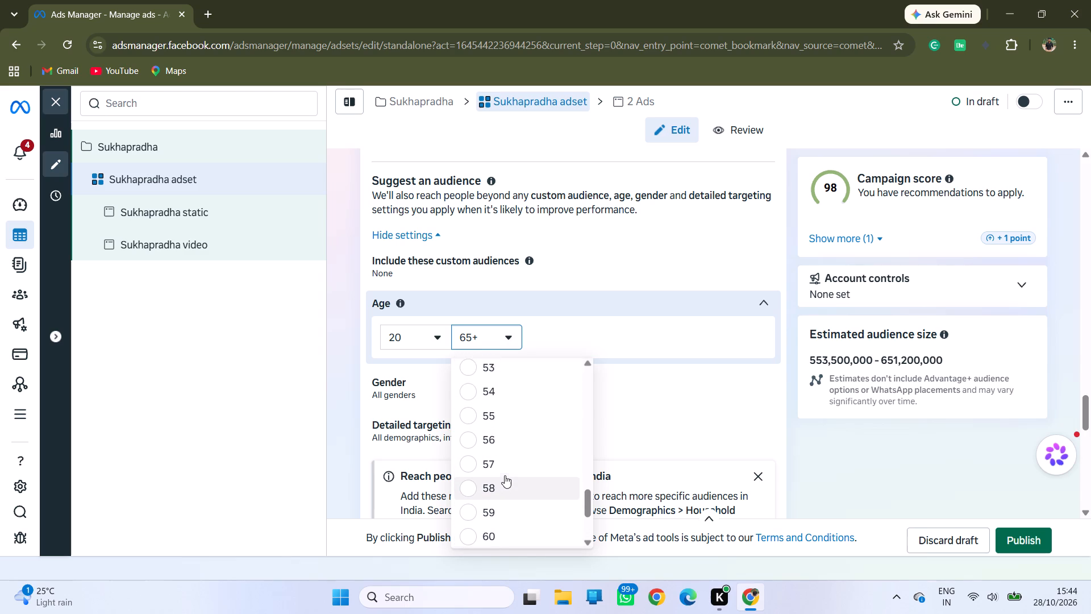
{"action": "scroll", "coordinate": [505, 475], "scroll_direction": "up", "scroll_amount": 3}
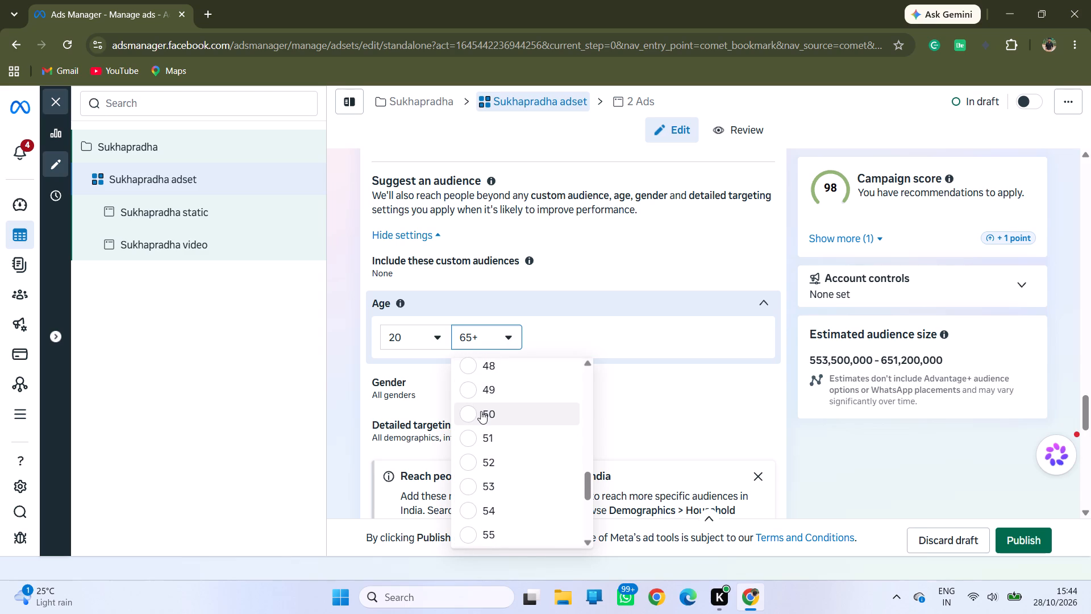
{"action": "left_click", "coordinate": [481, 411]}
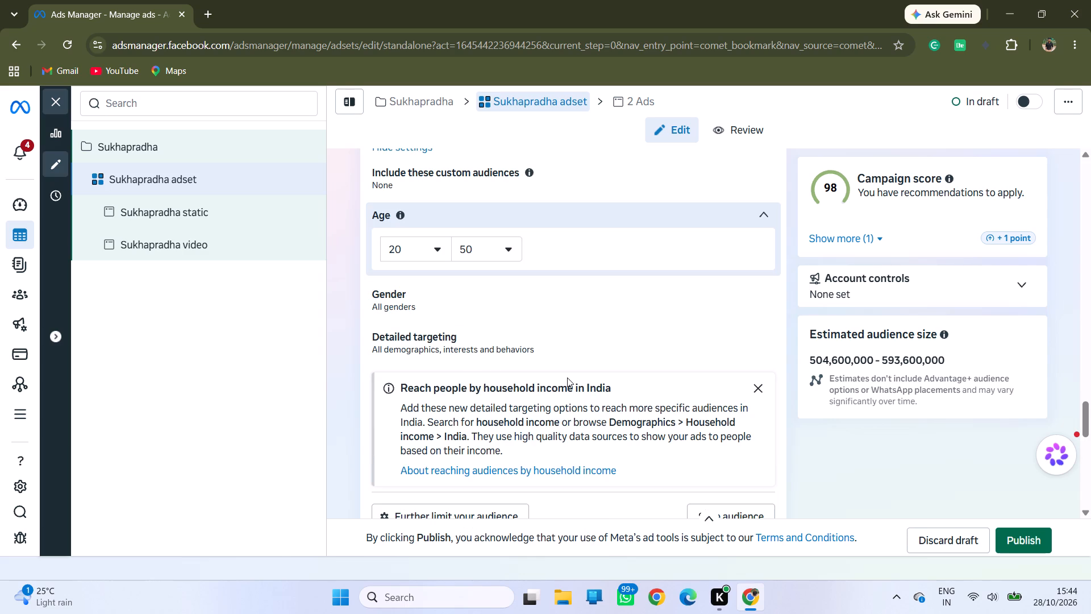
Open the help article about reaching audiences by household income in a separate tab and return to the ad set.
{"action": "scroll", "coordinate": [551, 346], "scroll_direction": "down", "scroll_amount": 1}
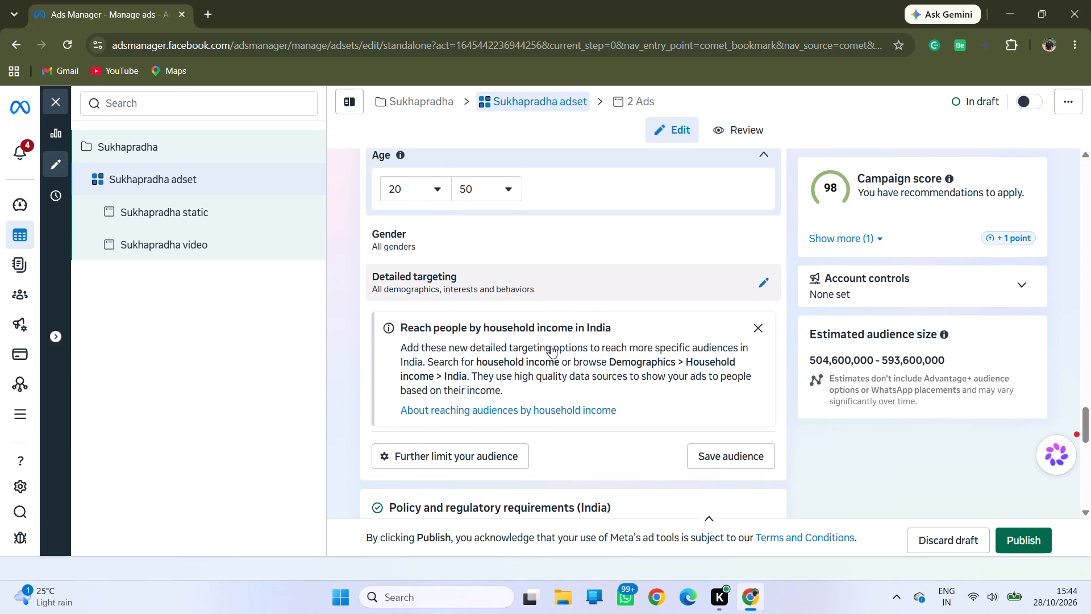
{"action": "scroll", "coordinate": [551, 346], "scroll_direction": "down", "scroll_amount": 2}
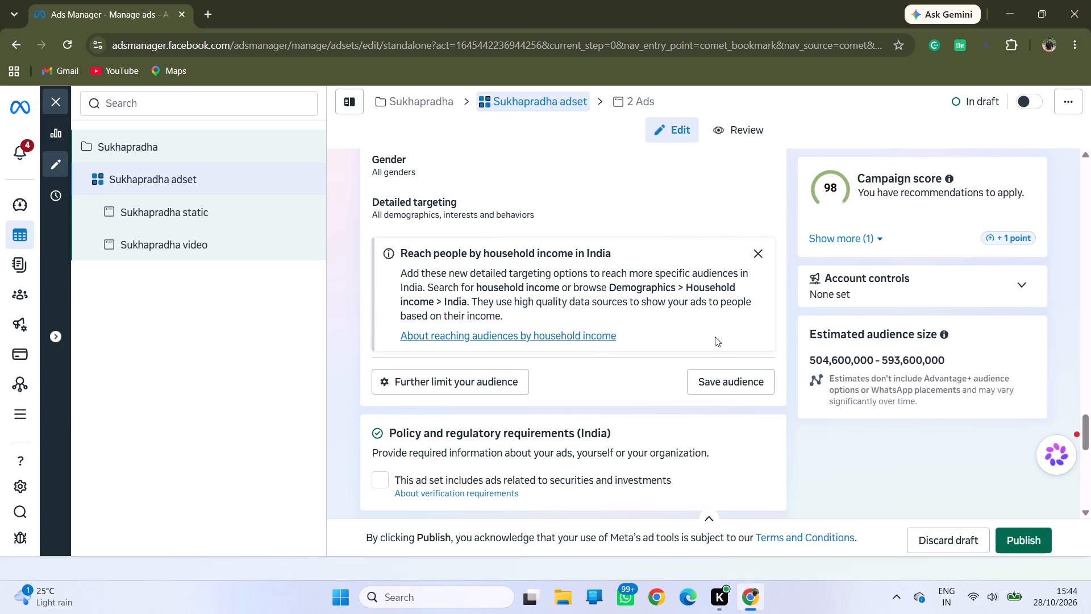
{"action": "left_click", "coordinate": [567, 335]}
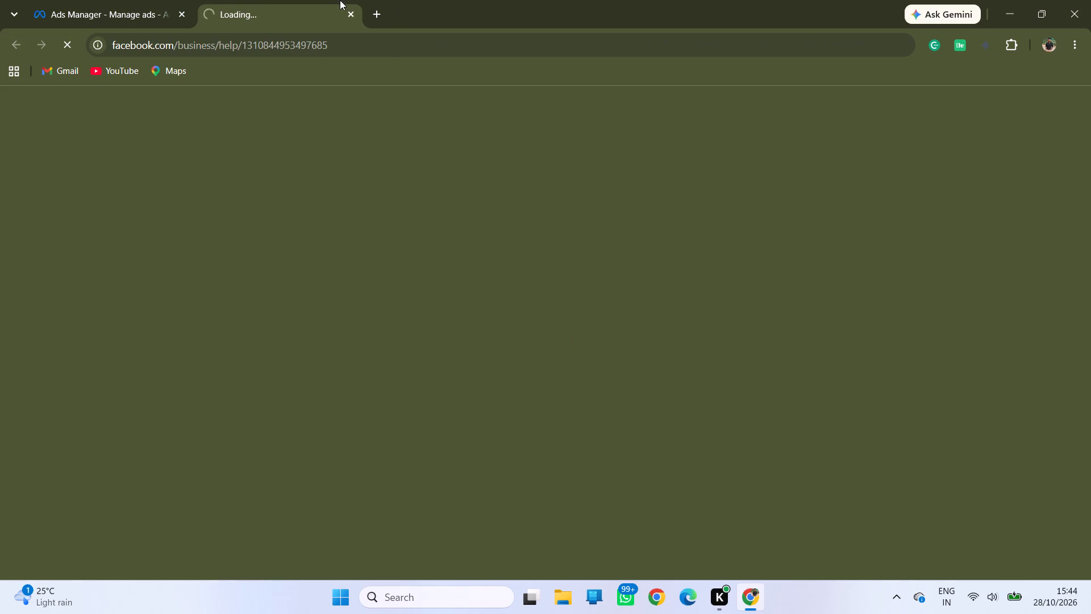
{"action": "left_click", "coordinate": [98, 5]}
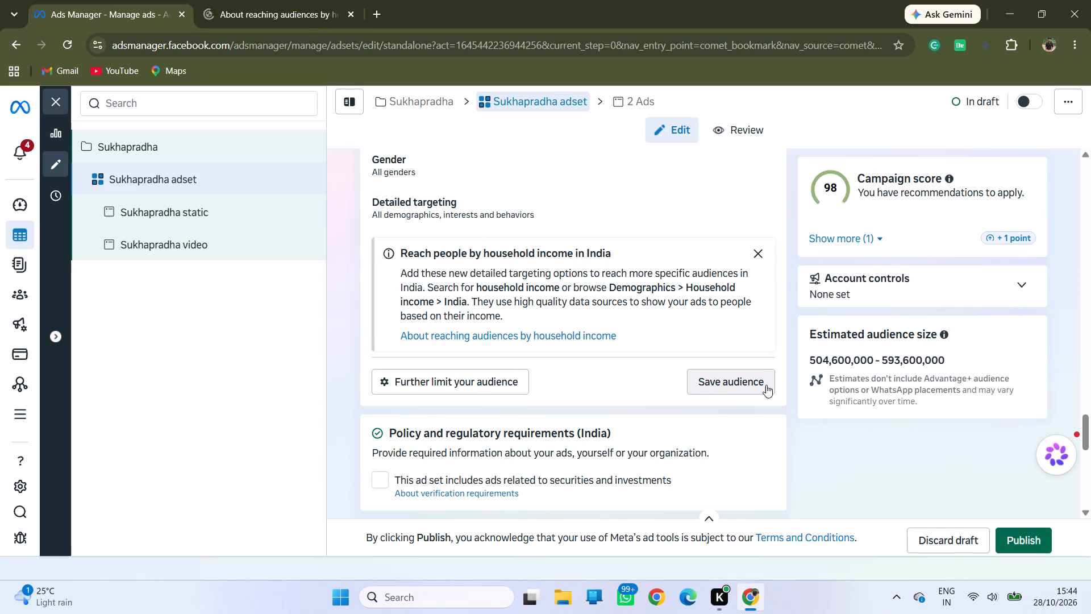
Go back to the suggested audience's age setting and collapse its editor.
{"action": "scroll", "coordinate": [673, 339], "scroll_direction": "up", "scroll_amount": 4}
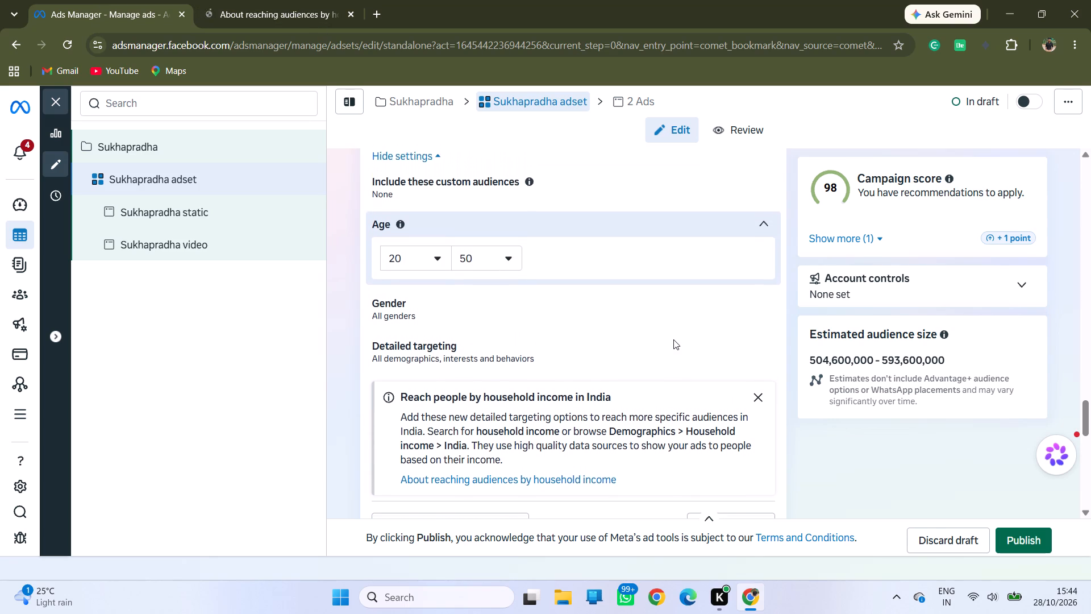
{"action": "scroll", "coordinate": [673, 339], "scroll_direction": "up", "scroll_amount": 4}
{"action": "scroll", "coordinate": [673, 339], "scroll_direction": "down", "scroll_amount": 2}
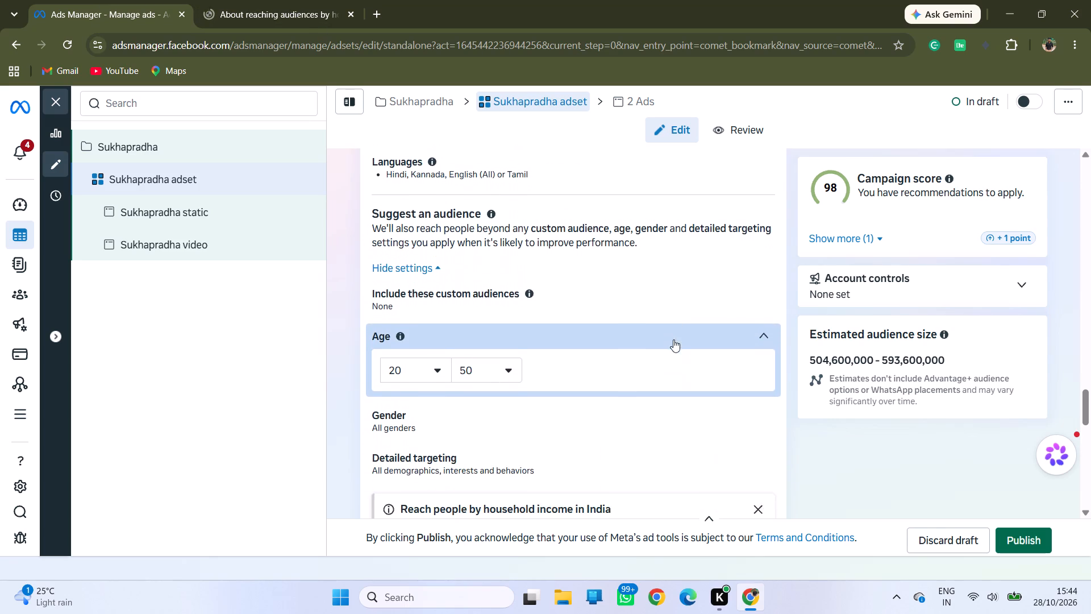
{"action": "left_click", "coordinate": [764, 327]}
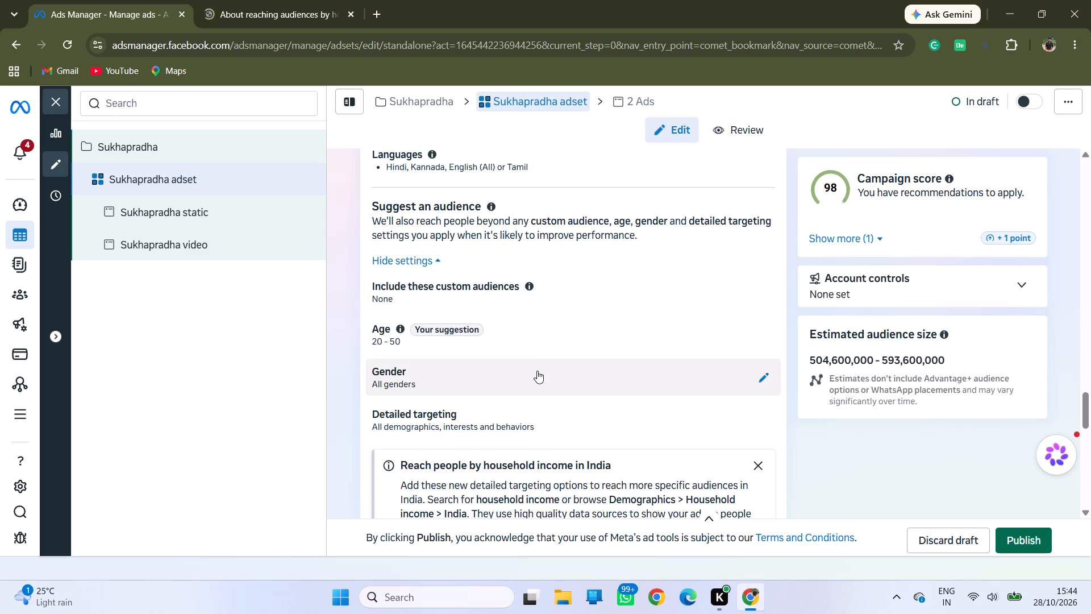
Save the ad set's current audience under the name Sukhaprada.
{"action": "scroll", "coordinate": [537, 371], "scroll_direction": "down", "scroll_amount": 3}
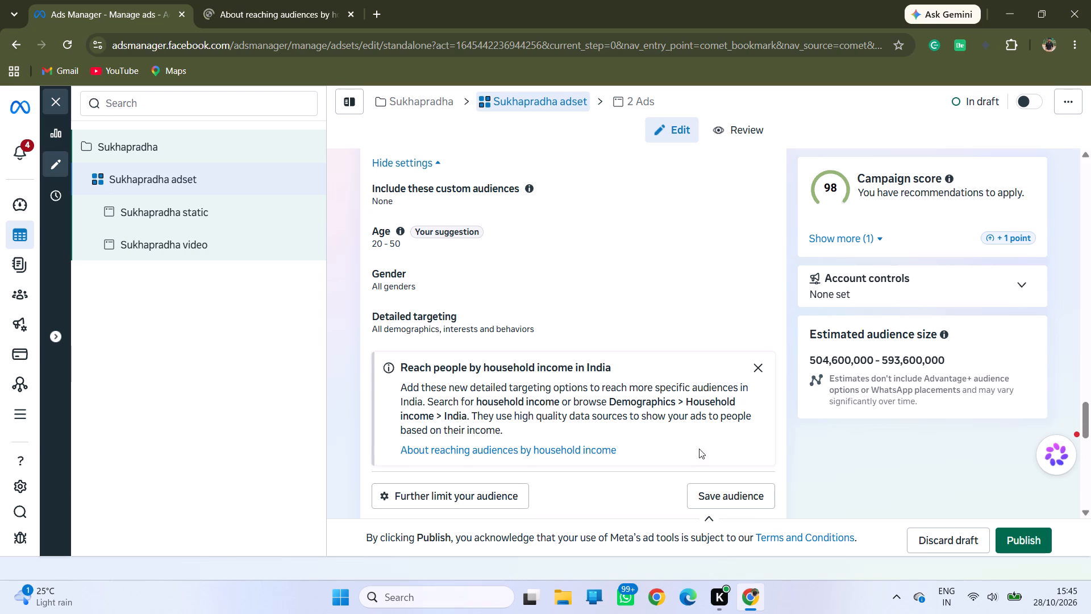
{"action": "scroll", "coordinate": [629, 418], "scroll_direction": "down", "scroll_amount": 3}
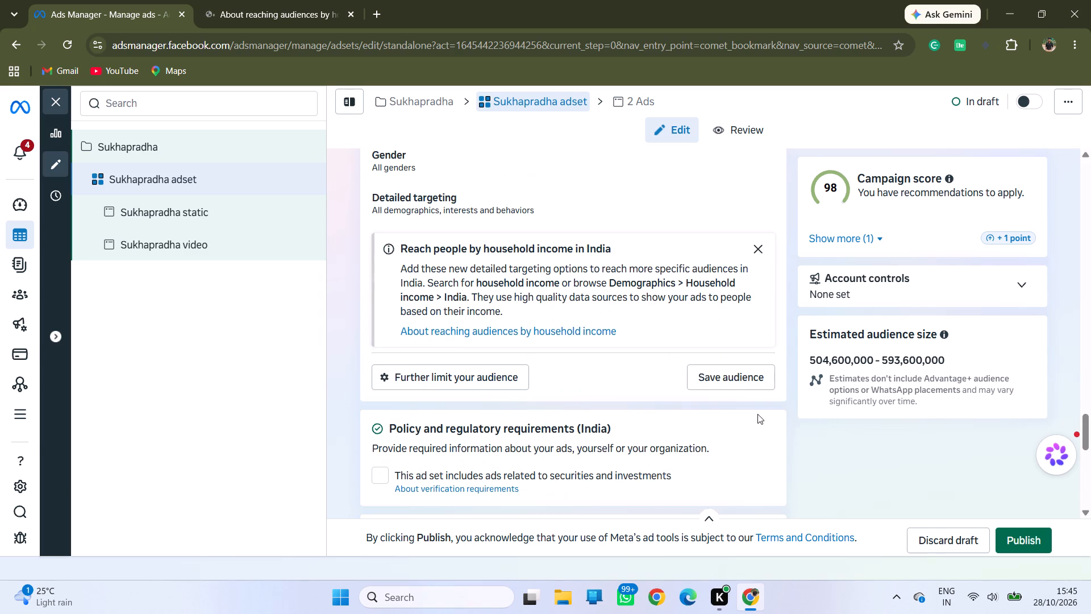
{"action": "left_click", "coordinate": [738, 380]}
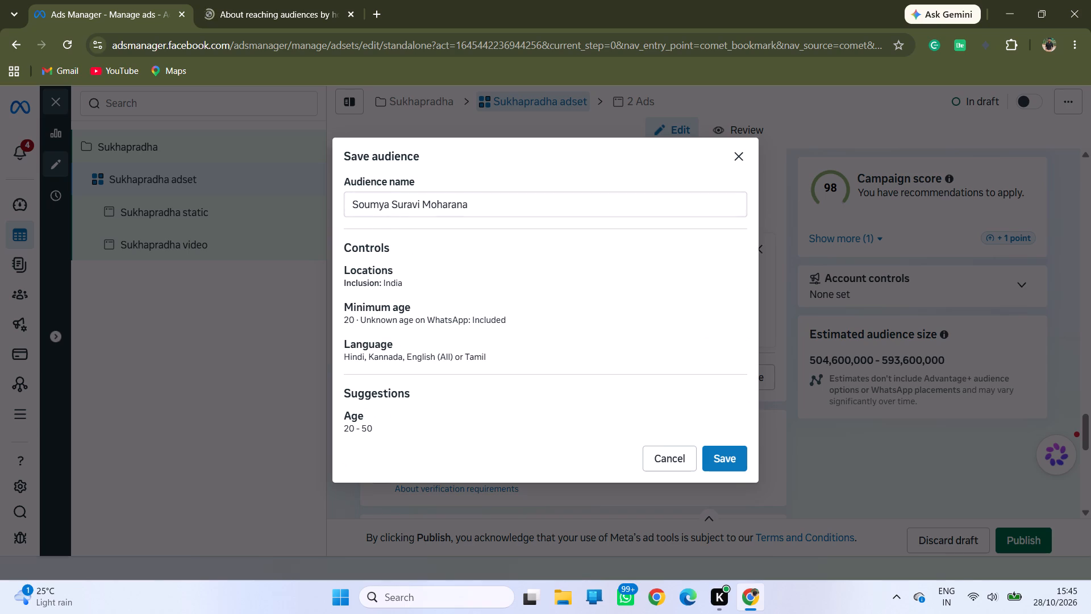
{"action": "left_click_drag", "start_coordinate": [357, 201], "coordinate": [490, 201]}
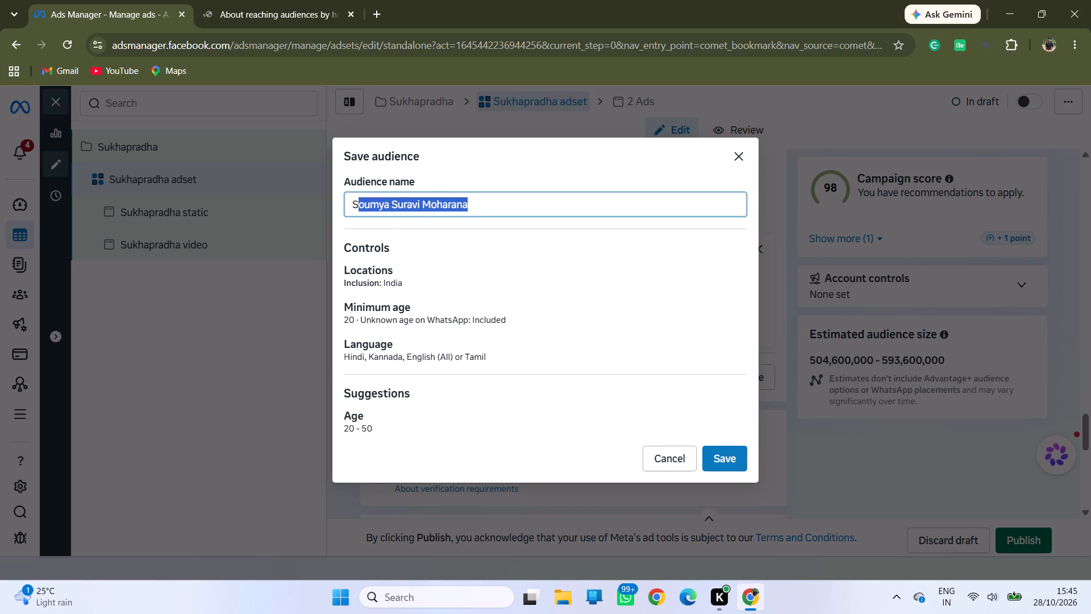
{"action": "left_click_drag", "start_coordinate": [490, 201], "coordinate": [492, 201]}
{"action": "key", "text": "BackSpace"}
{"action": "key", "text": "BackSpace"}
{"action": "key", "text": "BackSpace"}
{"action": "key", "text": "BackSpace"}
{"action": "key", "text": "shift+s"}
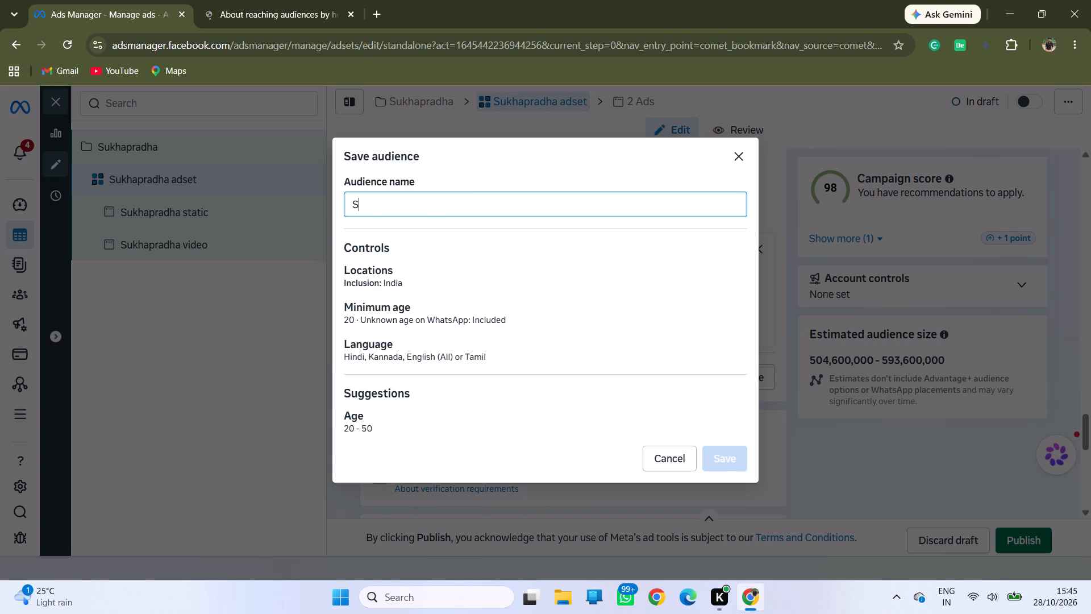
{"action": "type", "text": "ukha"}
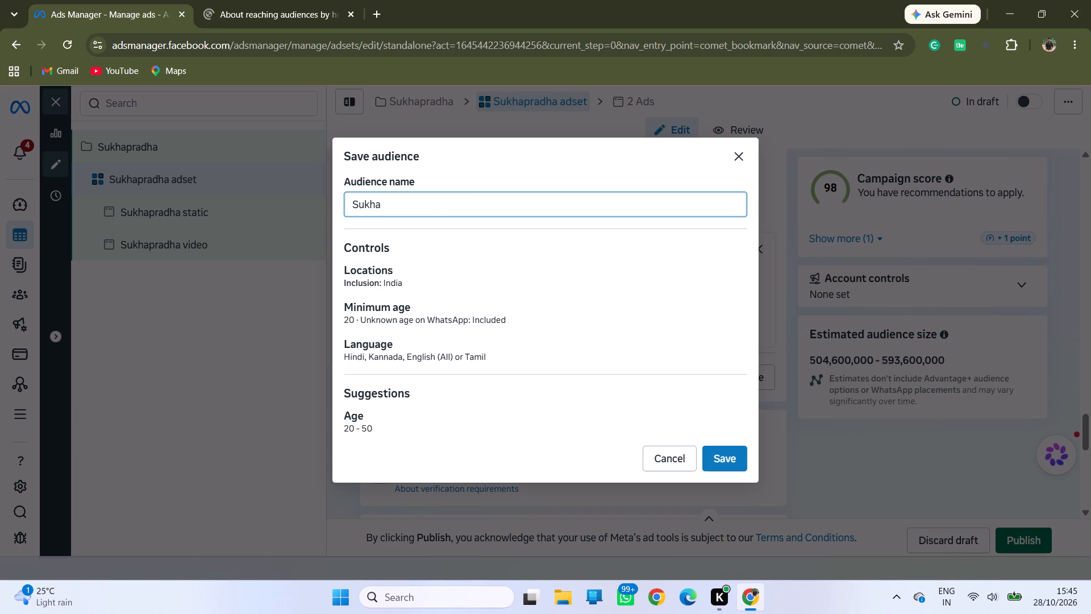
{"action": "type", "text": "prad"}
{"action": "key", "text": "a"}
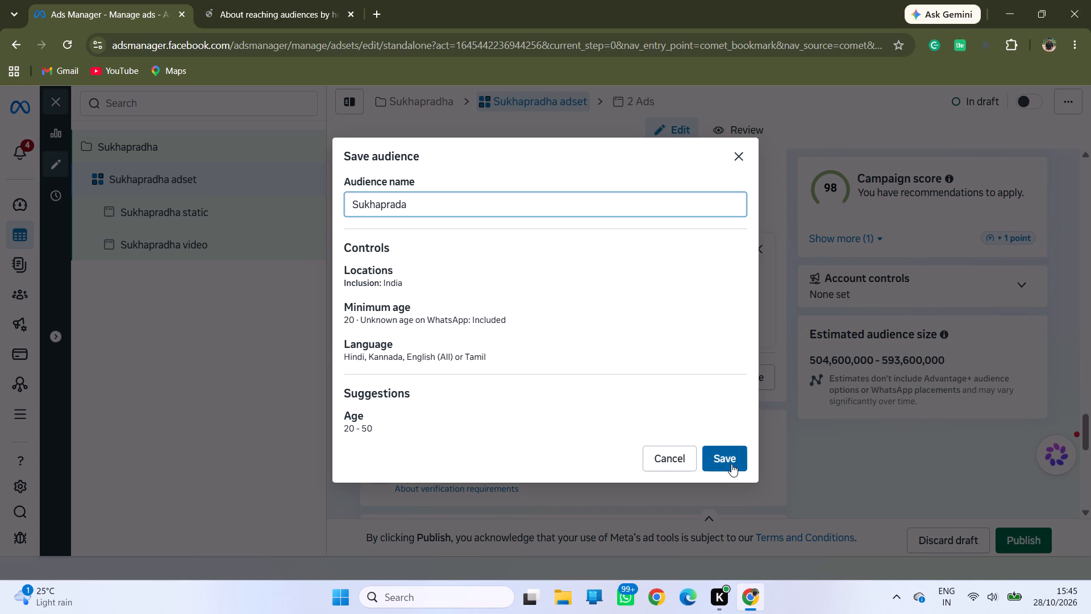
{"action": "left_click", "coordinate": [730, 463]}
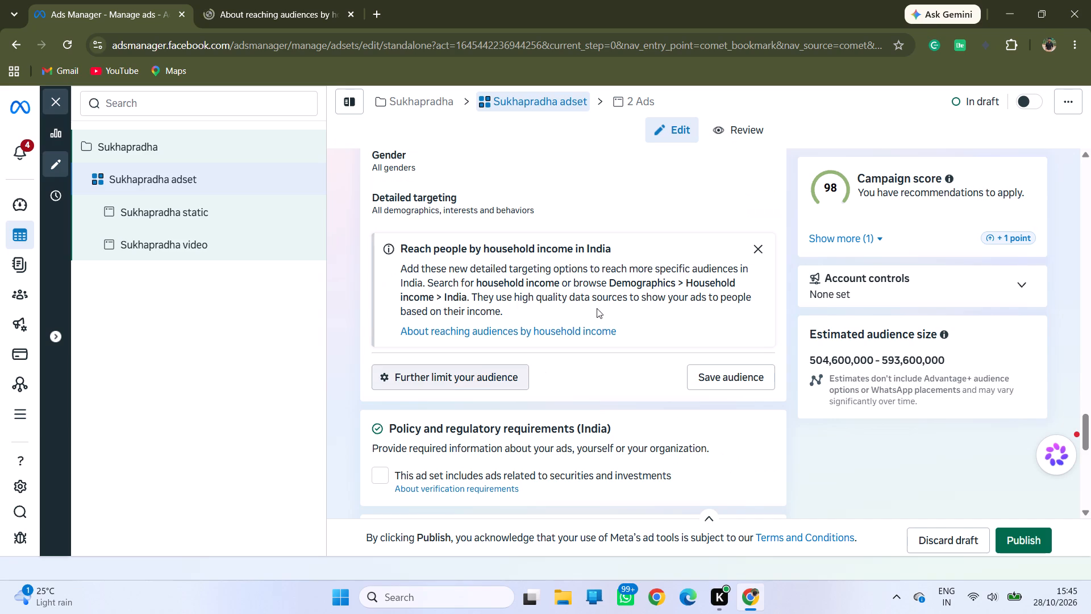
Review the ad set's saved audience, policy requirements and placements sections after saving the audience.
{"action": "scroll", "coordinate": [561, 302], "scroll_direction": "up", "scroll_amount": 4}
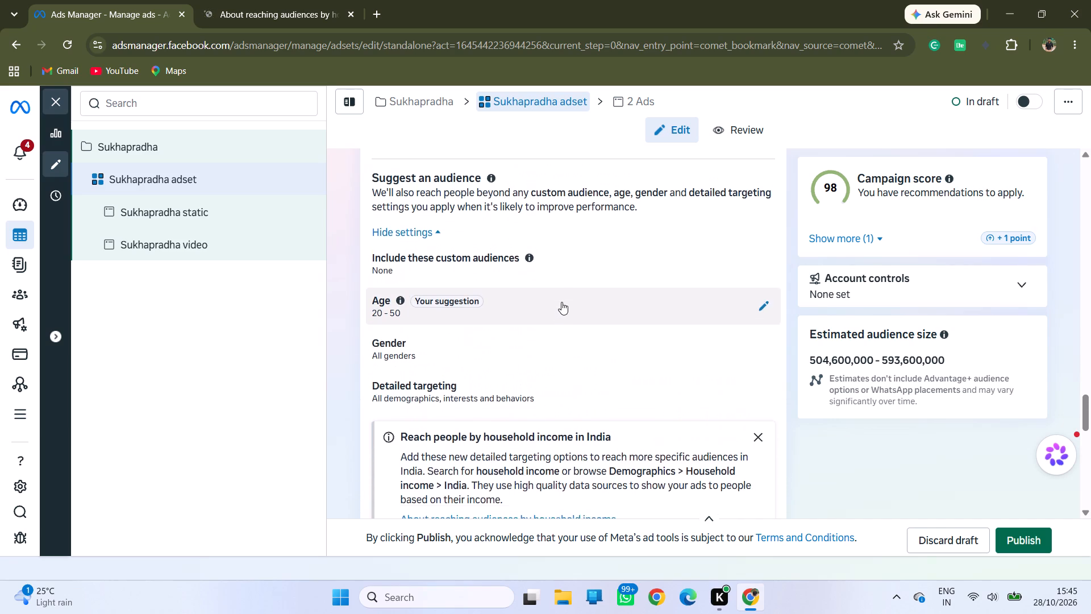
{"action": "scroll", "coordinate": [561, 302], "scroll_direction": "up", "scroll_amount": 4}
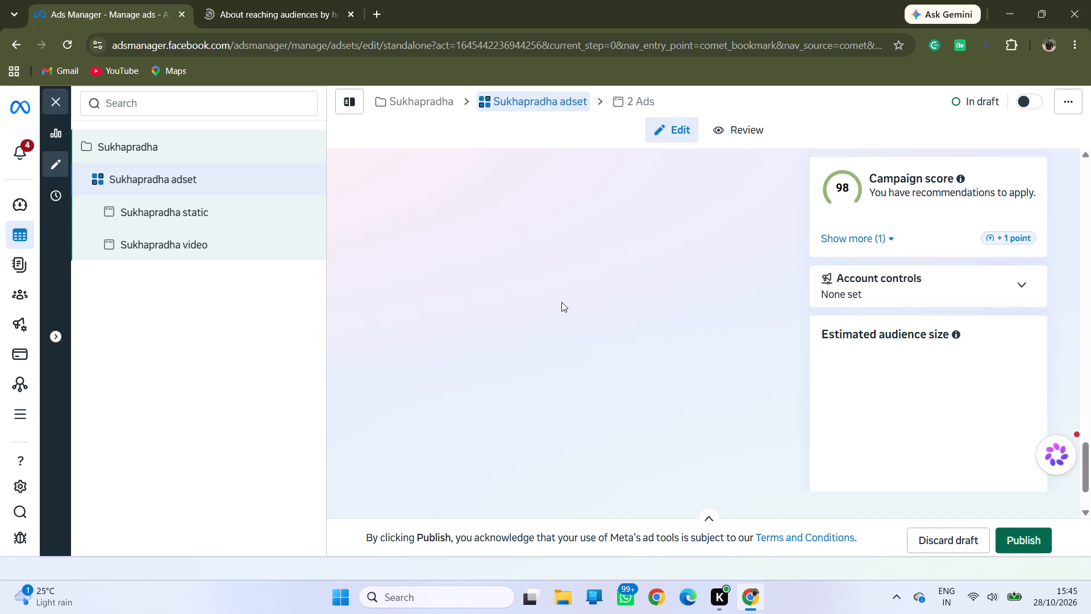
{"action": "scroll", "coordinate": [444, 335], "scroll_direction": "down", "scroll_amount": 1}
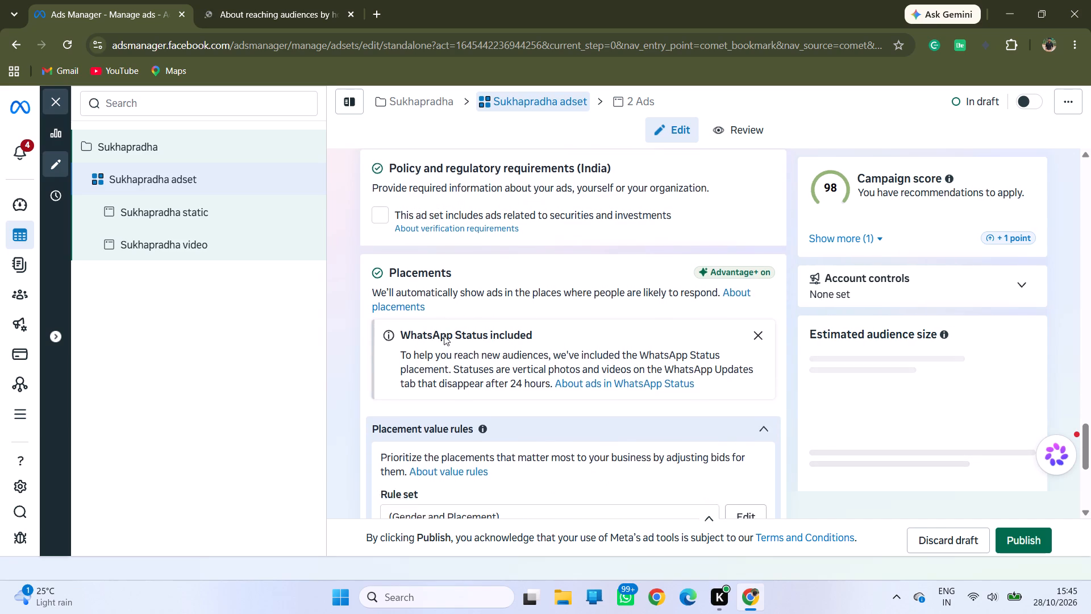
{"action": "scroll", "coordinate": [444, 335], "scroll_direction": "down", "scroll_amount": 1}
{"action": "scroll", "coordinate": [444, 335], "scroll_direction": "up", "scroll_amount": 3}
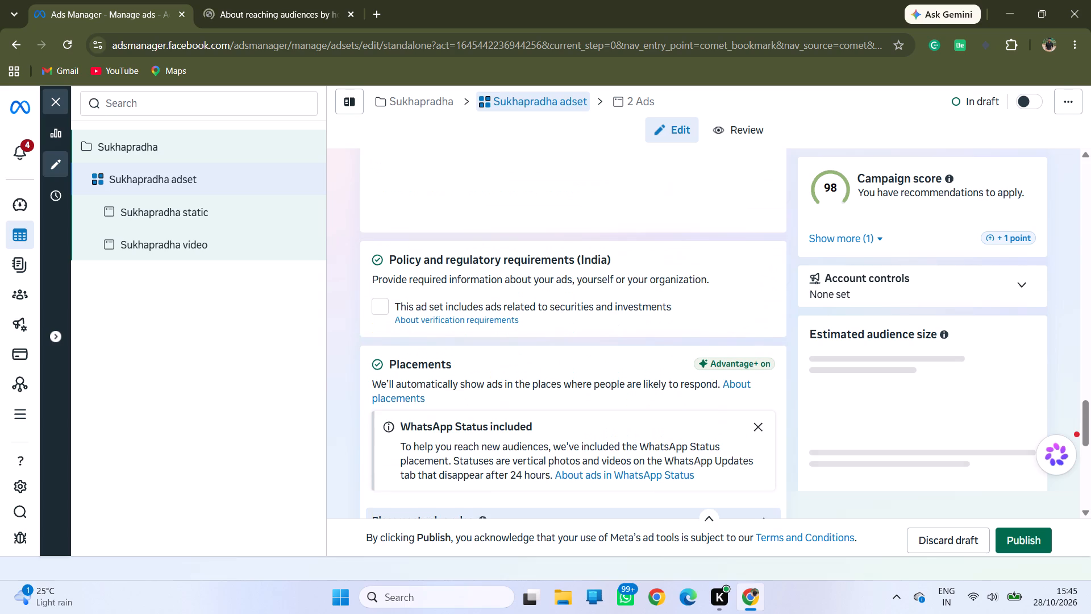
{"action": "scroll", "coordinate": [444, 335], "scroll_direction": "up", "scroll_amount": 2}
{"action": "scroll", "coordinate": [484, 289], "scroll_direction": "up", "scroll_amount": 3}
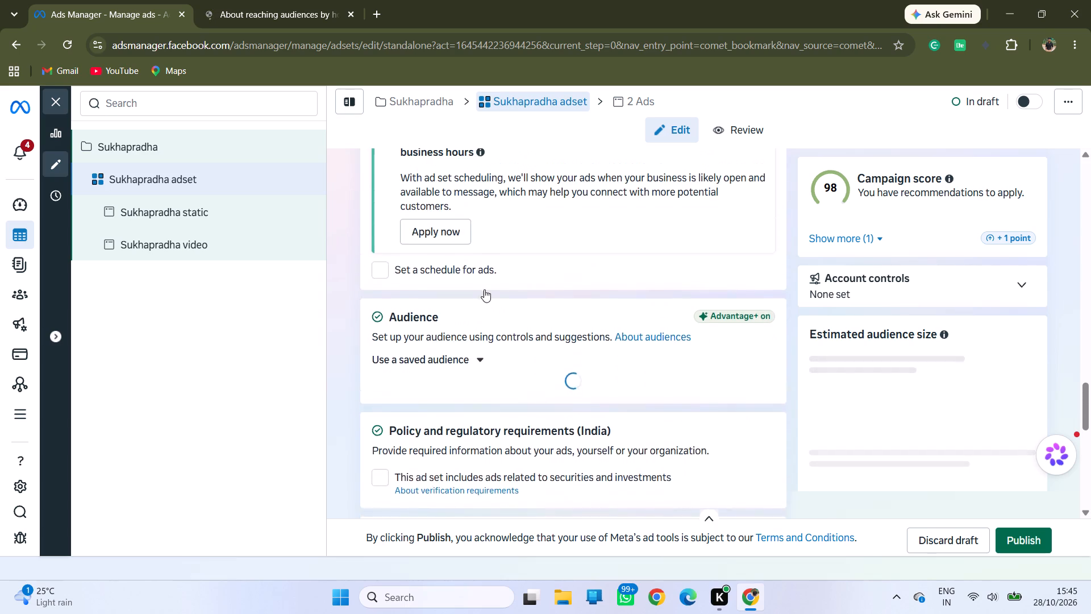
{"action": "scroll", "coordinate": [484, 289], "scroll_direction": "up", "scroll_amount": 2}
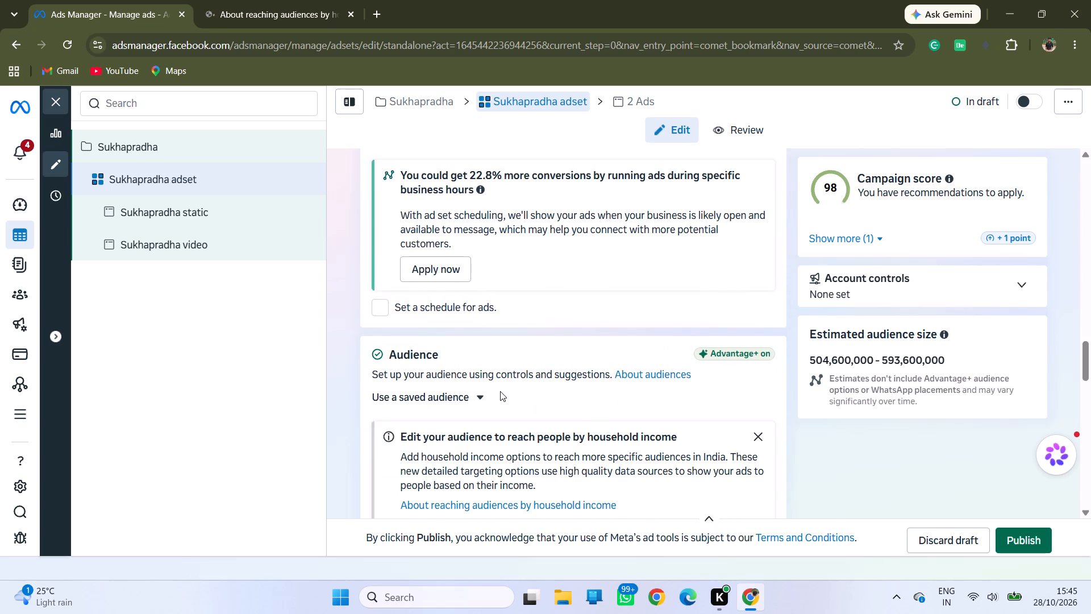
{"action": "scroll", "coordinate": [500, 391], "scroll_direction": "down", "scroll_amount": 5}
{"action": "scroll", "coordinate": [500, 391], "scroll_direction": "up", "scroll_amount": 3}
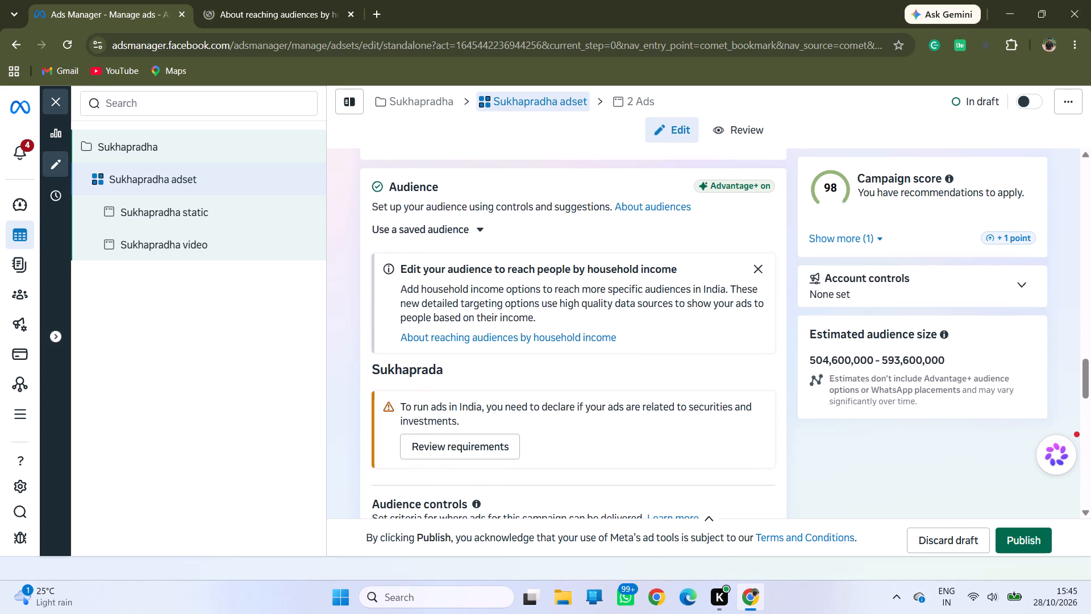
Review the ad set's budget and schedule section, including the daily budget, start date and end date options.
{"action": "scroll", "coordinate": [524, 398], "scroll_direction": "up", "scroll_amount": 3}
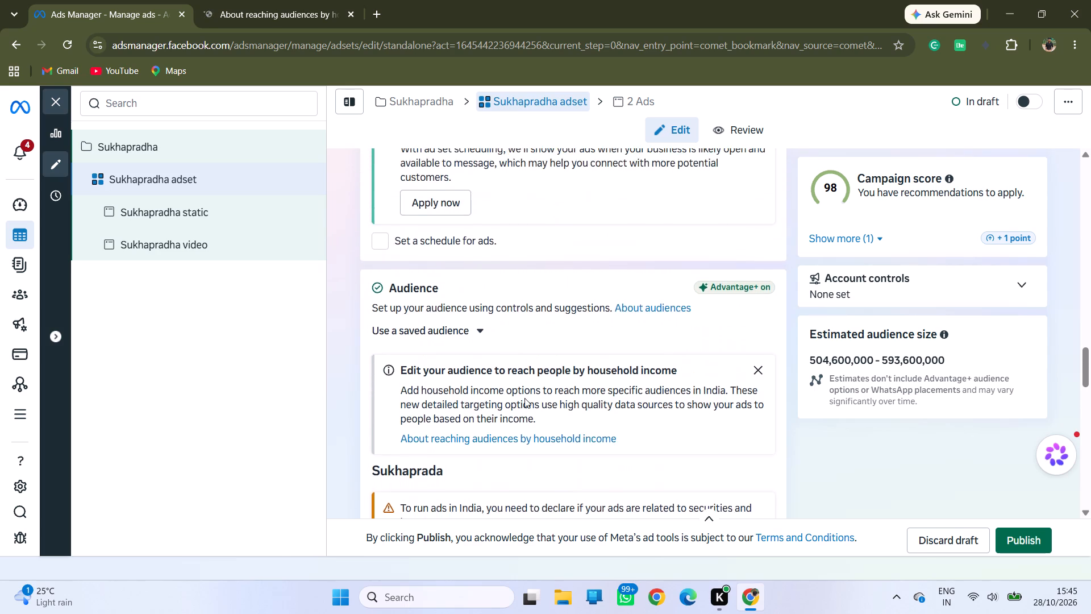
{"action": "scroll", "coordinate": [524, 398], "scroll_direction": "up", "scroll_amount": 8}
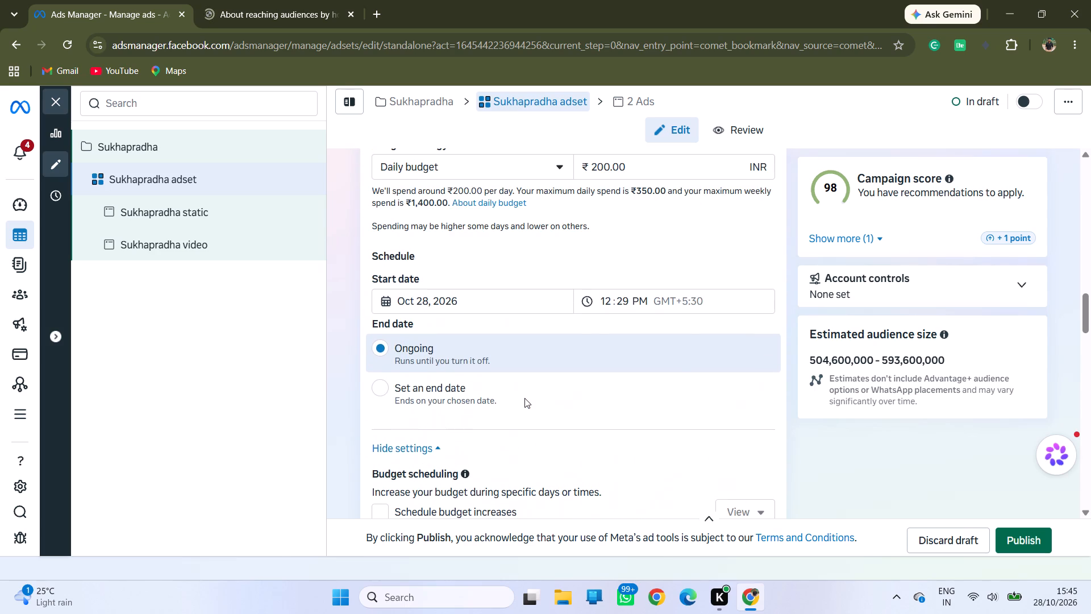
{"action": "scroll", "coordinate": [524, 398], "scroll_direction": "up", "scroll_amount": 4}
{"action": "scroll", "coordinate": [524, 398], "scroll_direction": "down", "scroll_amount": 1}
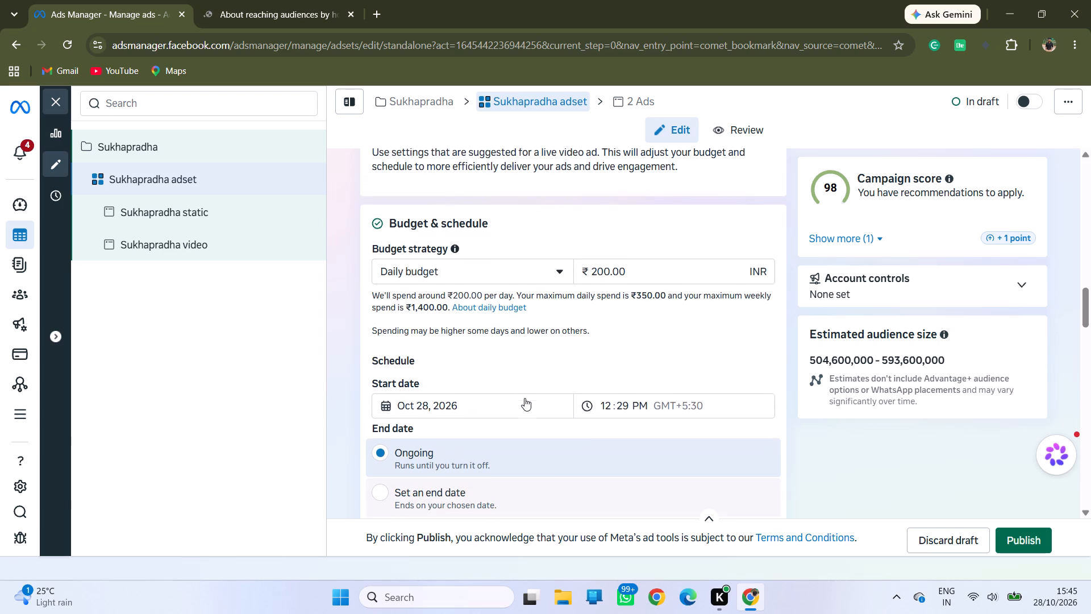
{"action": "scroll", "coordinate": [524, 398], "scroll_direction": "down", "scroll_amount": 1}
{"action": "scroll", "coordinate": [524, 398], "scroll_direction": "up", "scroll_amount": 3}
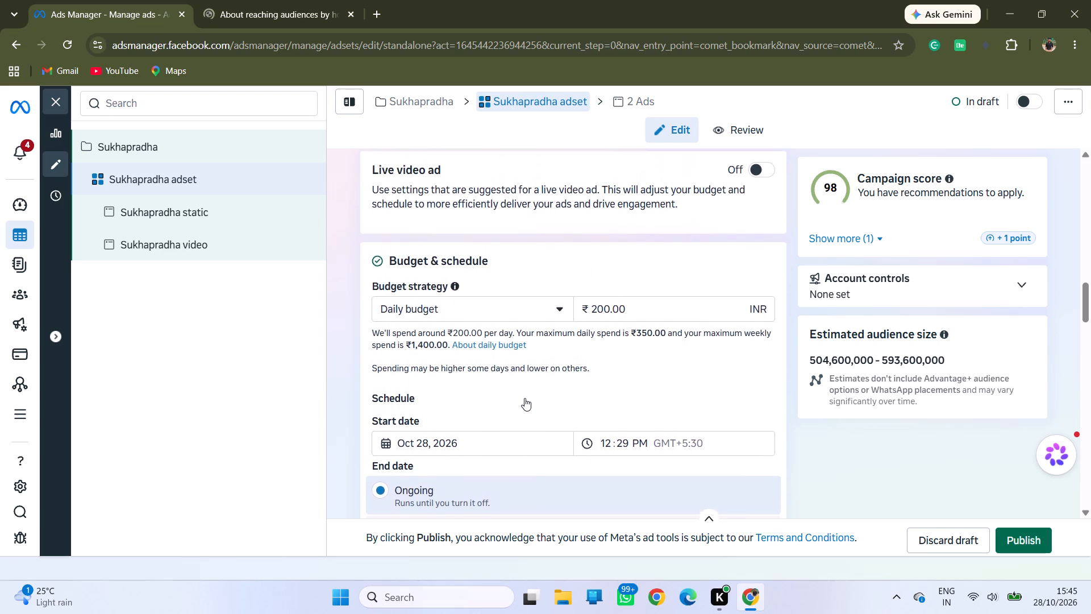
Inspect the Gender and Placement value rule set, switch its preferred rule set option off and on again, and close it without saving.
{"action": "scroll", "coordinate": [524, 398], "scroll_direction": "up", "scroll_amount": 6}
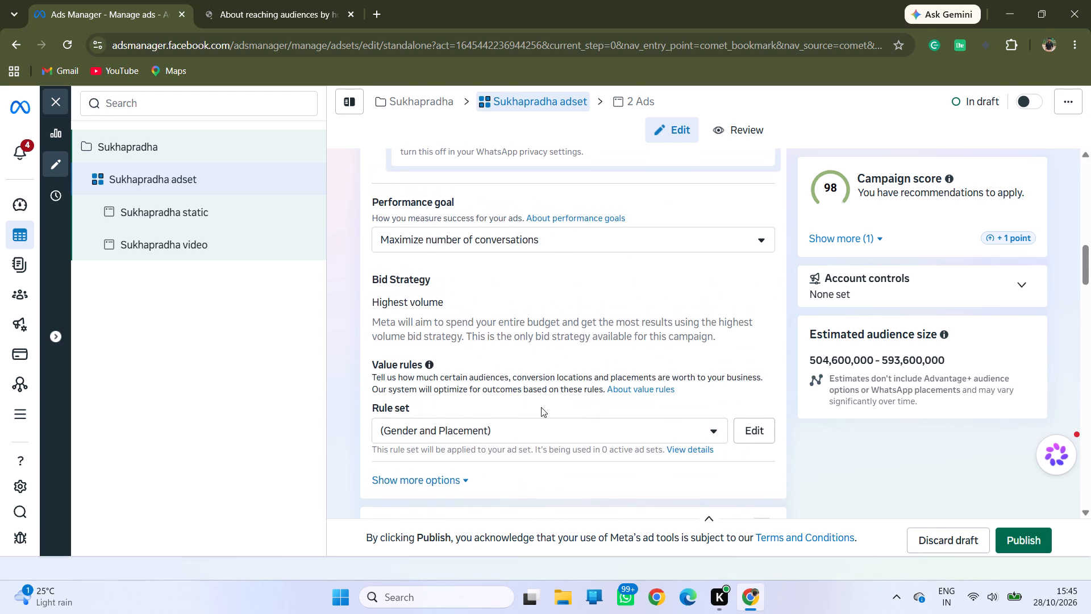
{"action": "left_click", "coordinate": [742, 433]}
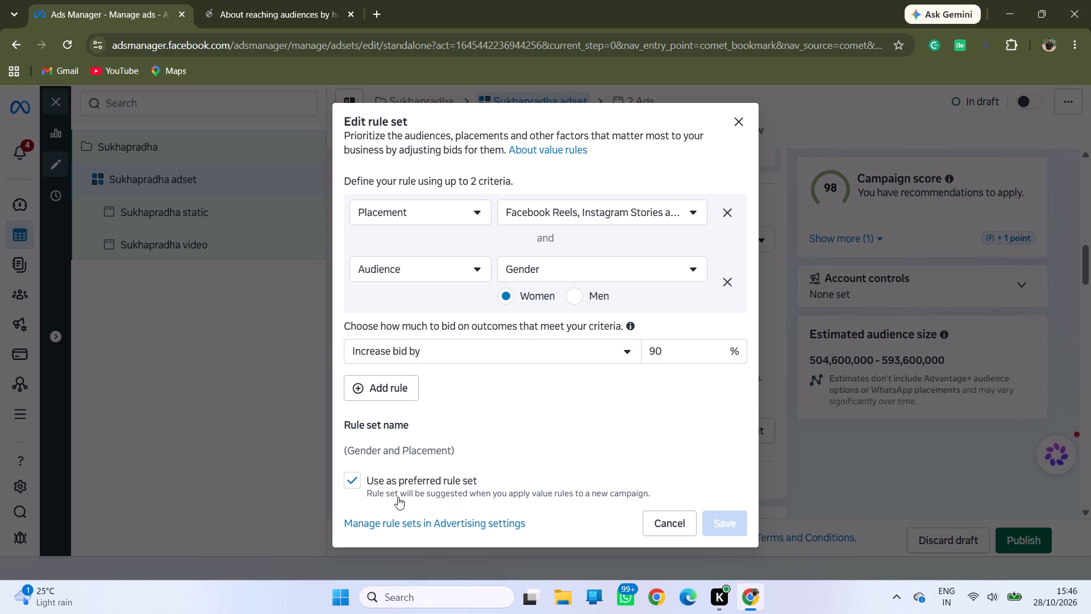
{"action": "left_click", "coordinate": [355, 481]}
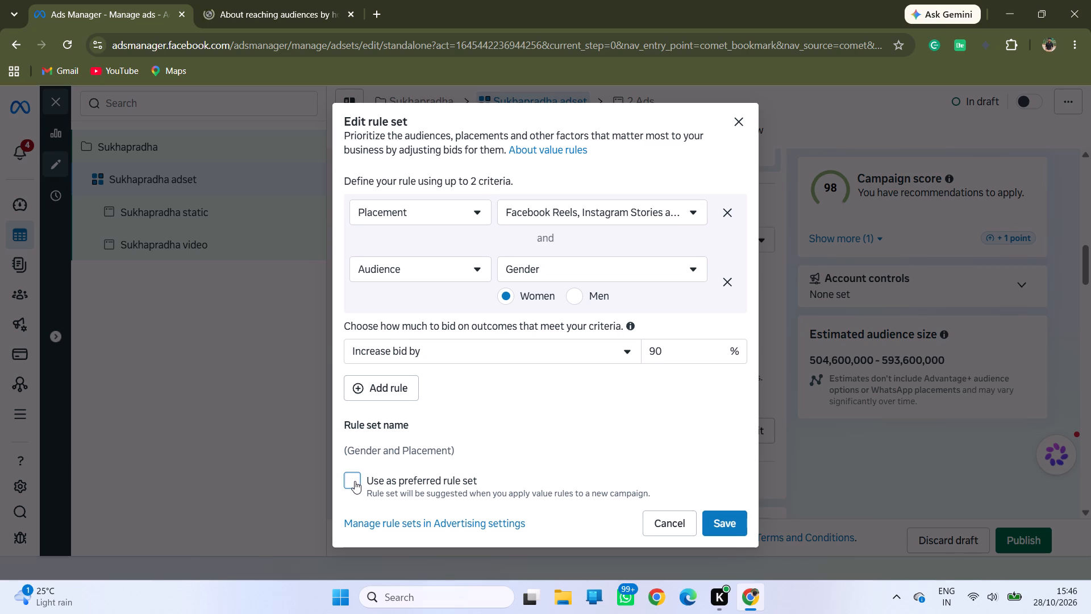
{"action": "left_click", "coordinate": [355, 481]}
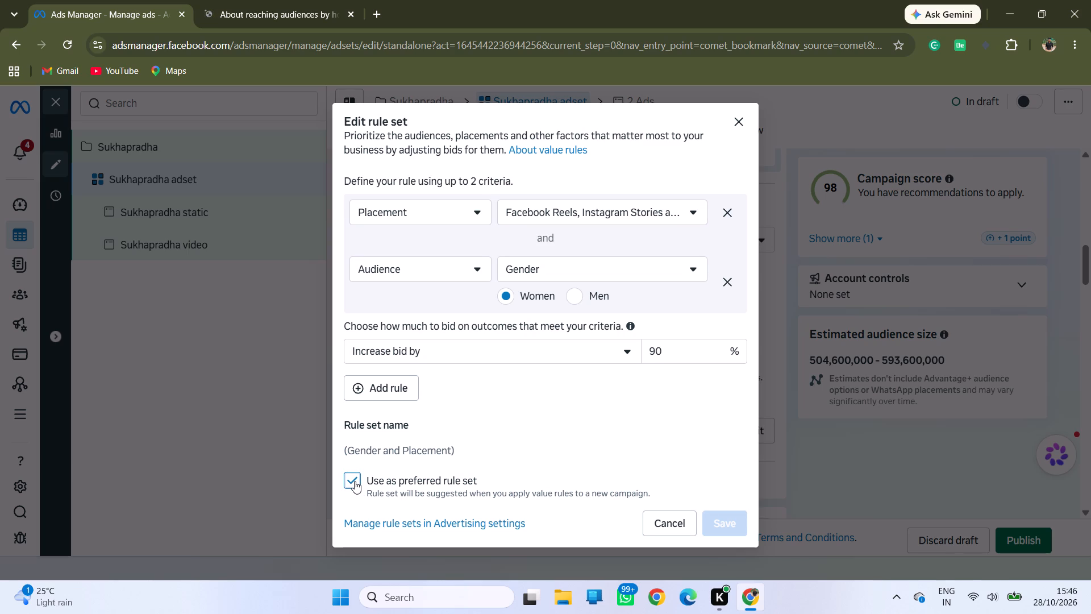
{"action": "left_click", "coordinate": [734, 118]}
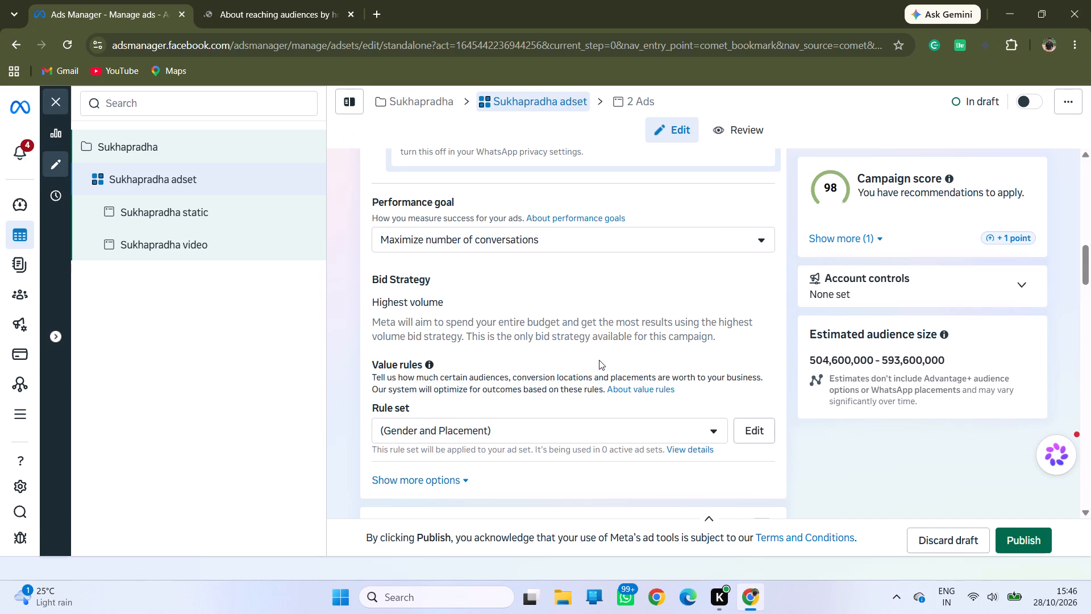
Check the ad set's schedule and the saved Sukhaprada audience's age, language and Advantage+ details.
{"action": "scroll", "coordinate": [599, 360], "scroll_direction": "down", "scroll_amount": 13}
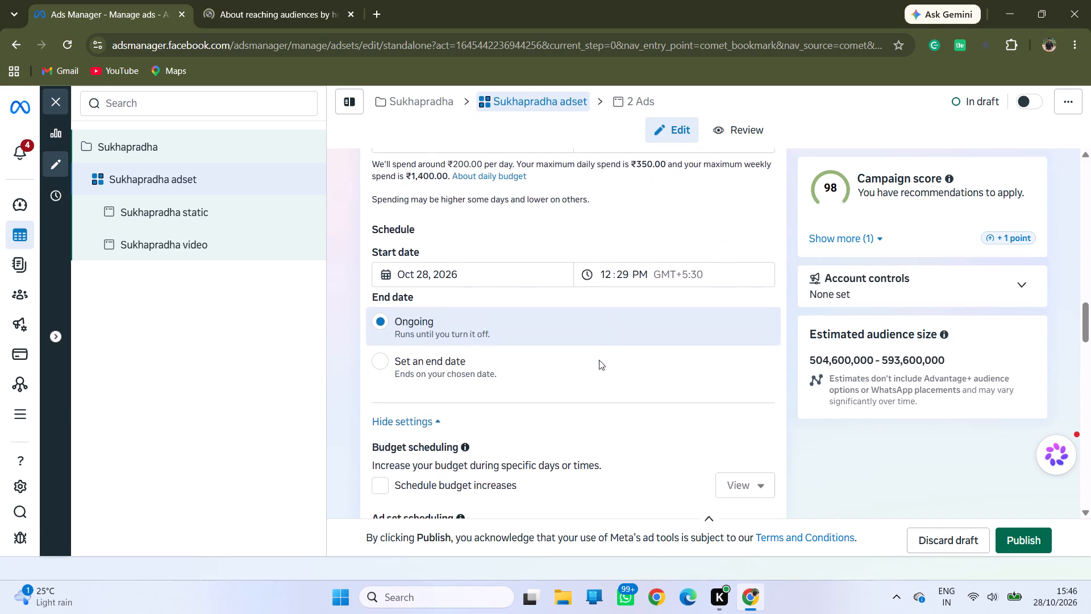
{"action": "scroll", "coordinate": [599, 360], "scroll_direction": "down", "scroll_amount": 12}
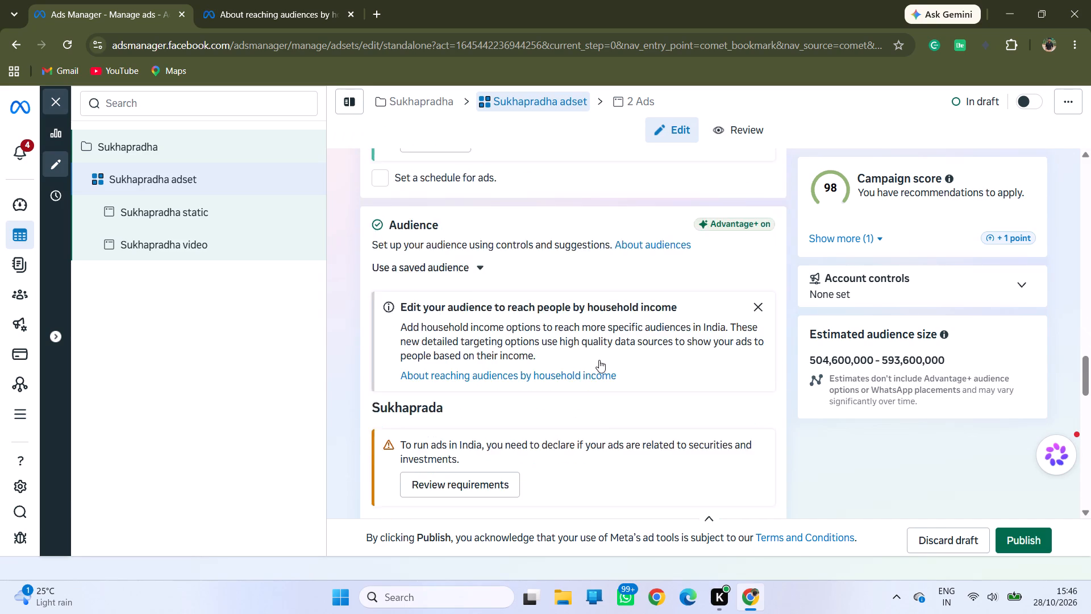
{"action": "scroll", "coordinate": [599, 360], "scroll_direction": "down", "scroll_amount": 10}
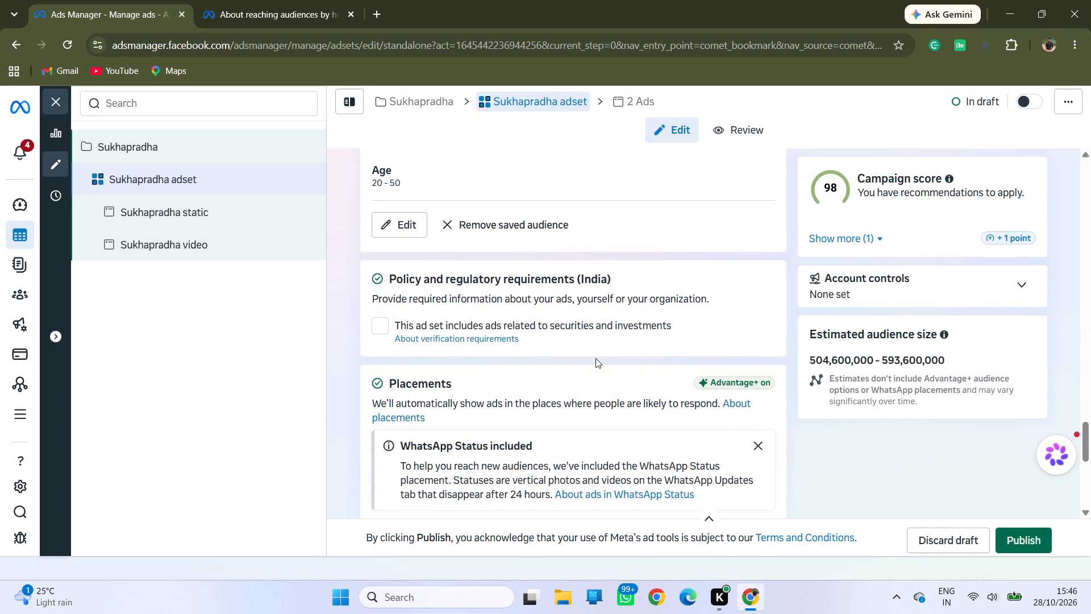
{"action": "scroll", "coordinate": [590, 240], "scroll_direction": "up", "scroll_amount": 4}
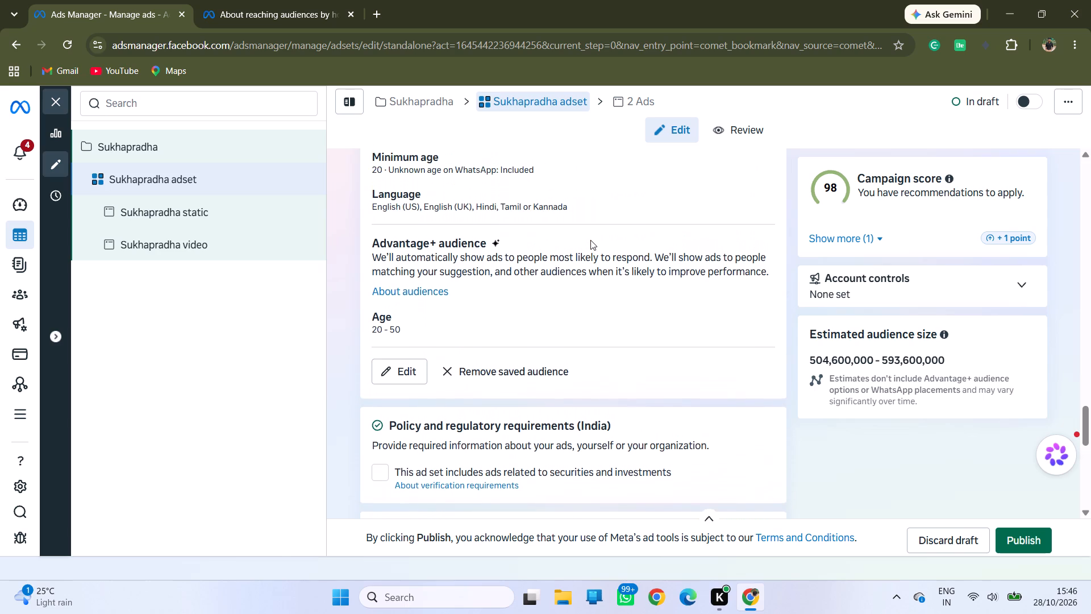
{"action": "scroll", "coordinate": [590, 240], "scroll_direction": "down", "scroll_amount": 2}
{"action": "scroll", "coordinate": [590, 240], "scroll_direction": "up", "scroll_amount": 1}
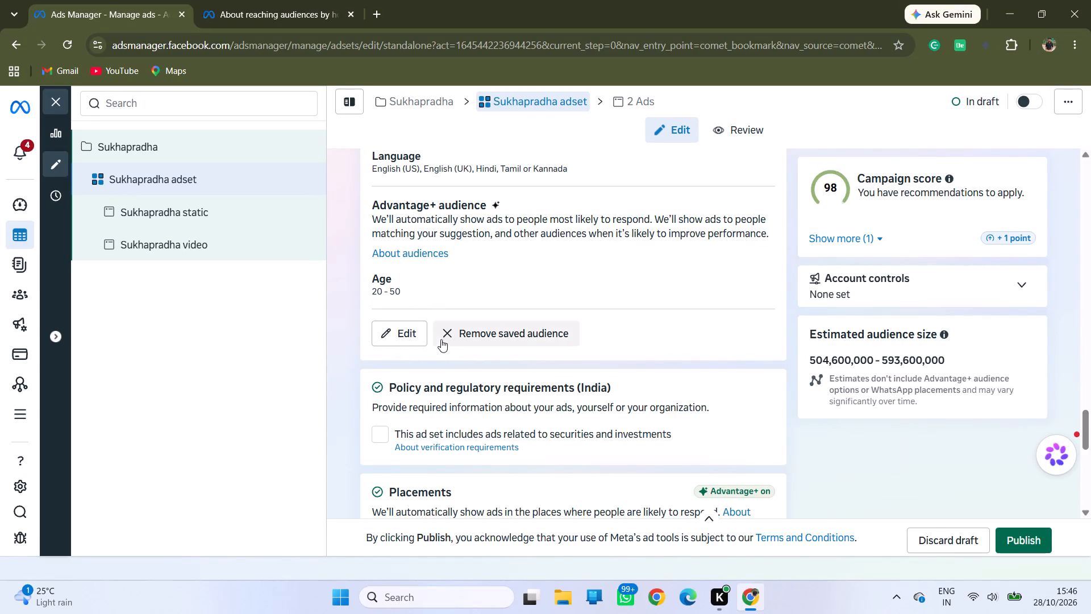
Open the saved Sukhaprada audience for editing and examine its locations, minimum age, languages, custom audiences and detailed targeting.
{"action": "left_click", "coordinate": [412, 329]}
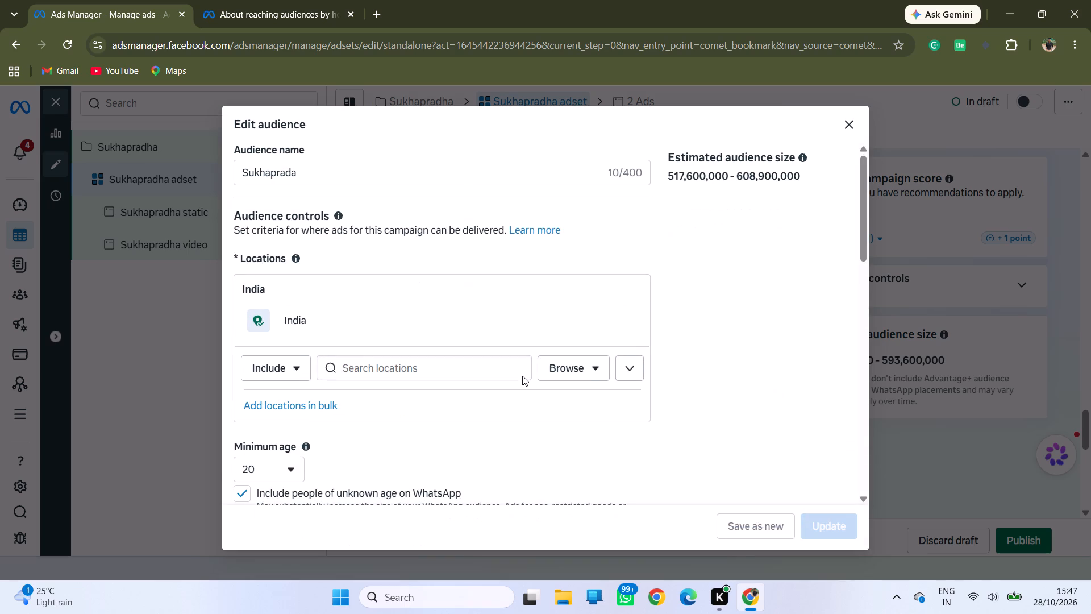
{"action": "scroll", "coordinate": [440, 408], "scroll_direction": "down", "scroll_amount": 1}
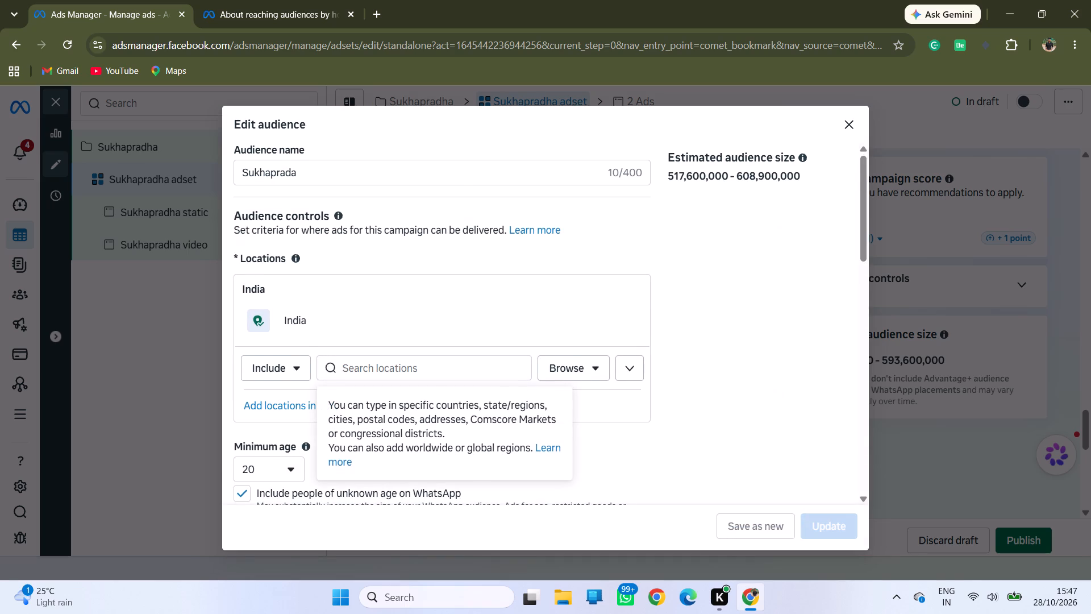
{"action": "scroll", "coordinate": [440, 408], "scroll_direction": "down", "scroll_amount": 5}
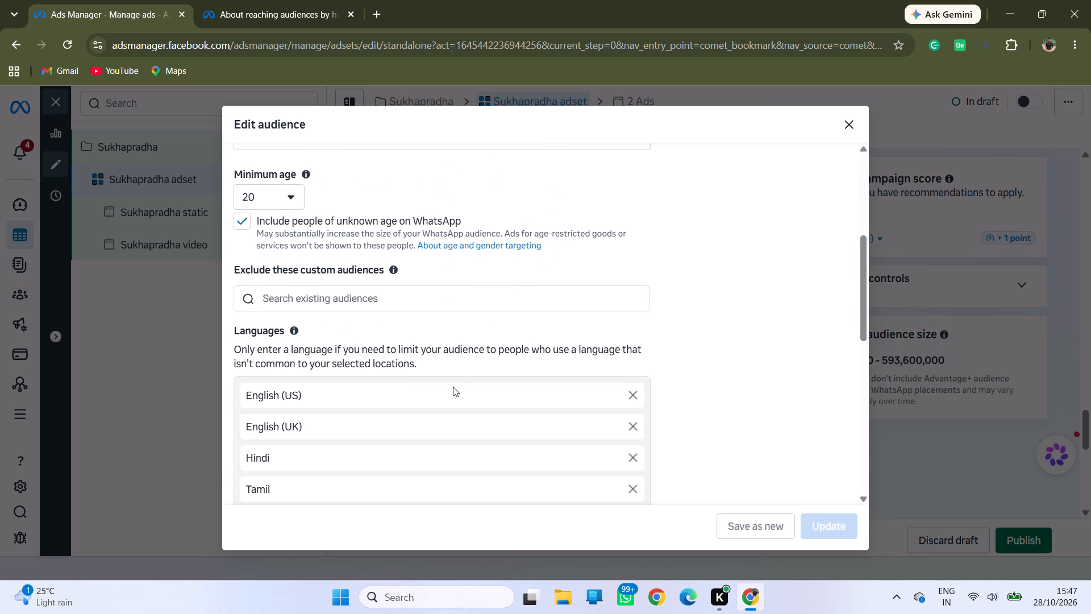
{"action": "scroll", "coordinate": [453, 387], "scroll_direction": "down", "scroll_amount": 8}
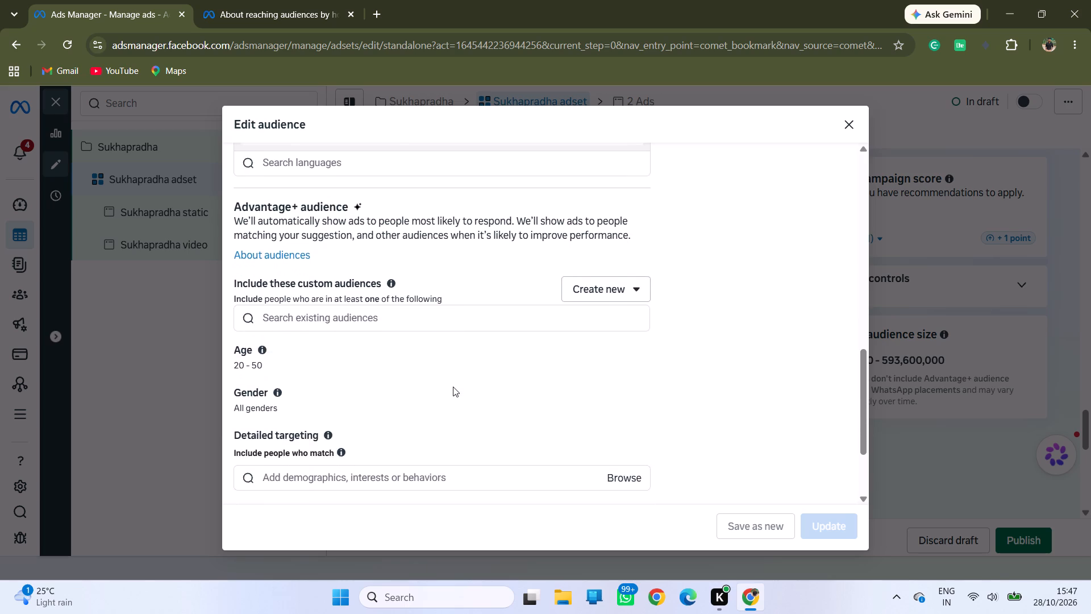
{"action": "scroll", "coordinate": [453, 387], "scroll_direction": "down", "scroll_amount": 7}
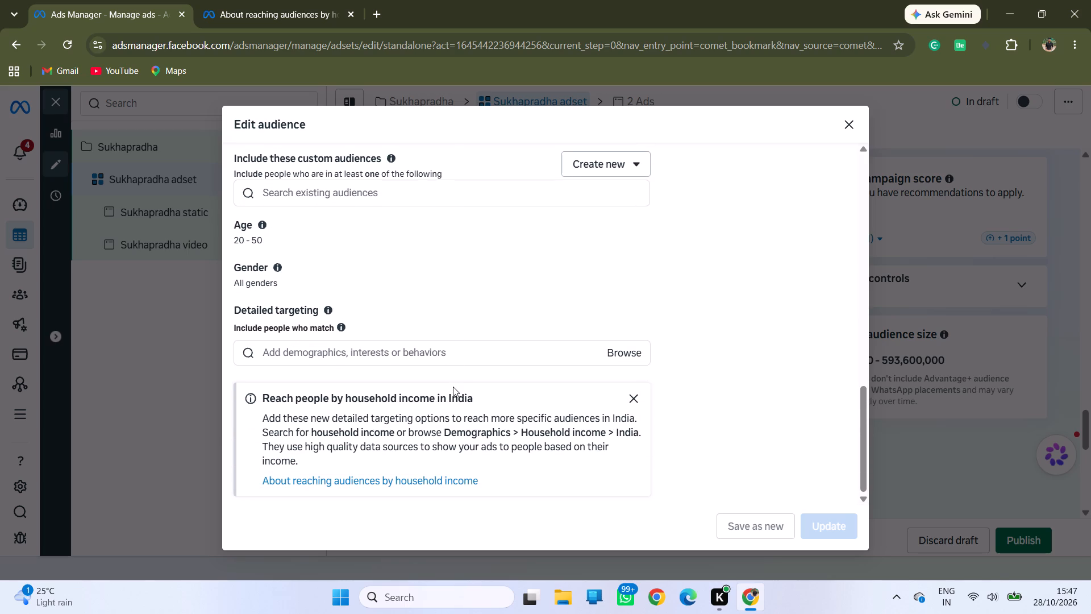
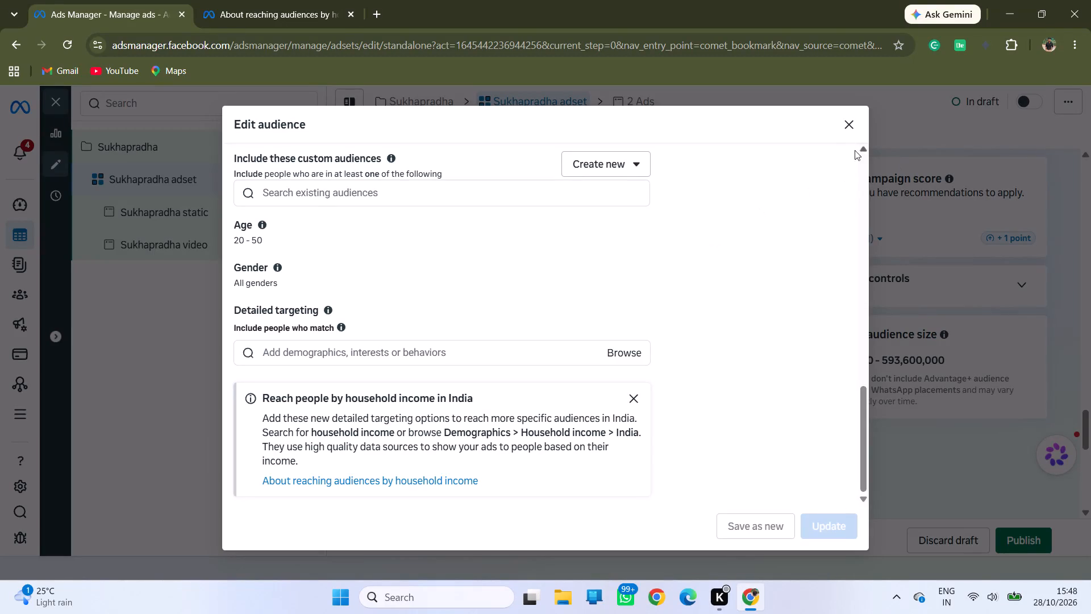
Close the saved audience editor without updating and review the ad set's audience, placement and brand safety settings.
{"action": "left_click", "coordinate": [844, 132]}
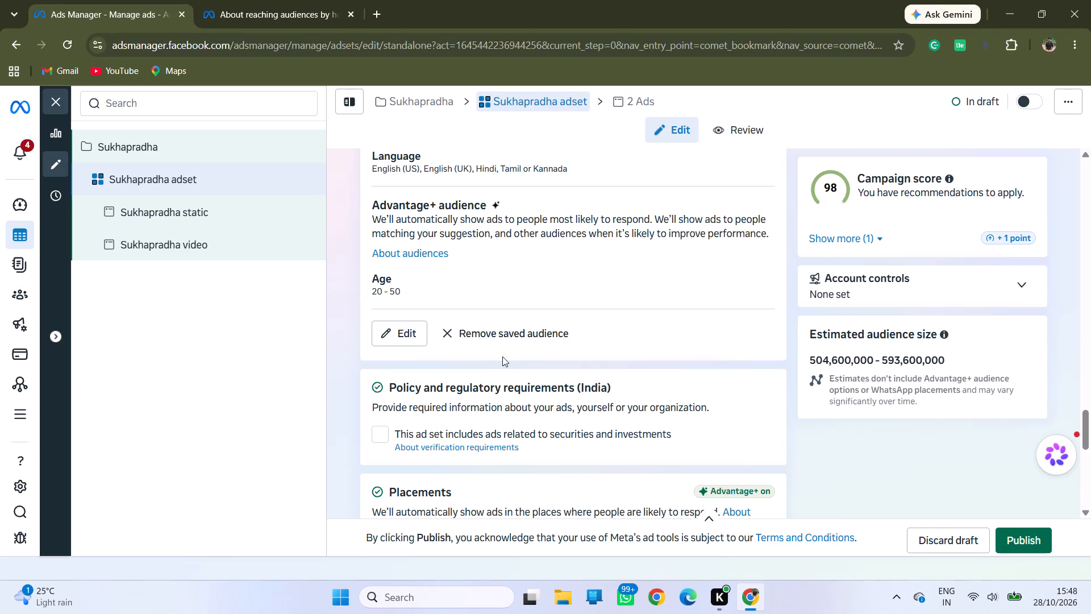
{"action": "scroll", "coordinate": [471, 308], "scroll_direction": "up", "scroll_amount": 4}
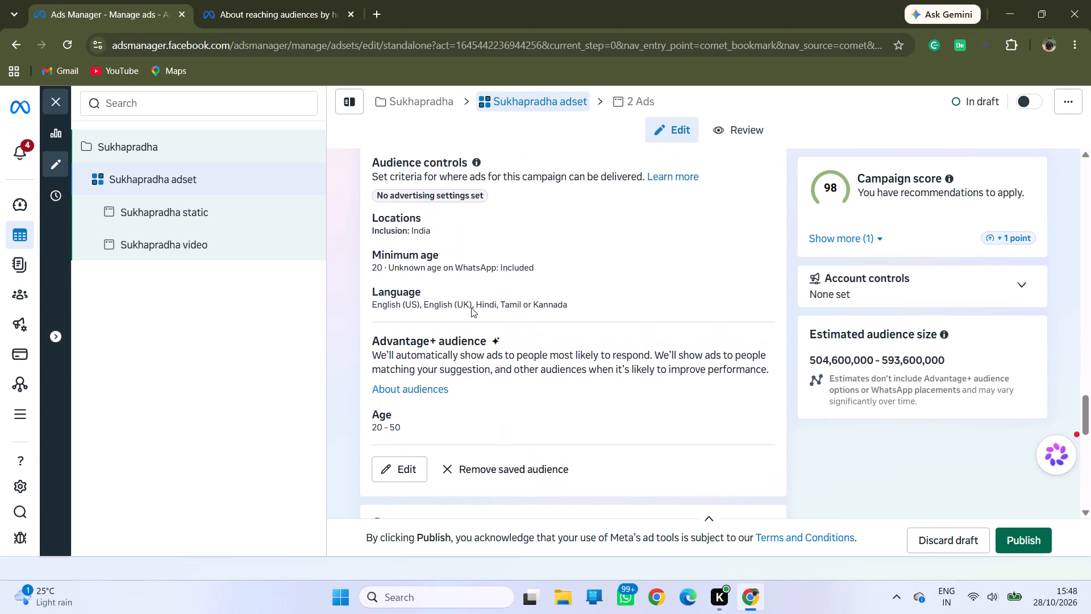
{"action": "scroll", "coordinate": [471, 308], "scroll_direction": "up", "scroll_amount": 2}
{"action": "scroll", "coordinate": [471, 308], "scroll_direction": "down", "scroll_amount": 20}
{"action": "scroll", "coordinate": [471, 308], "scroll_direction": "down", "scroll_amount": 6}
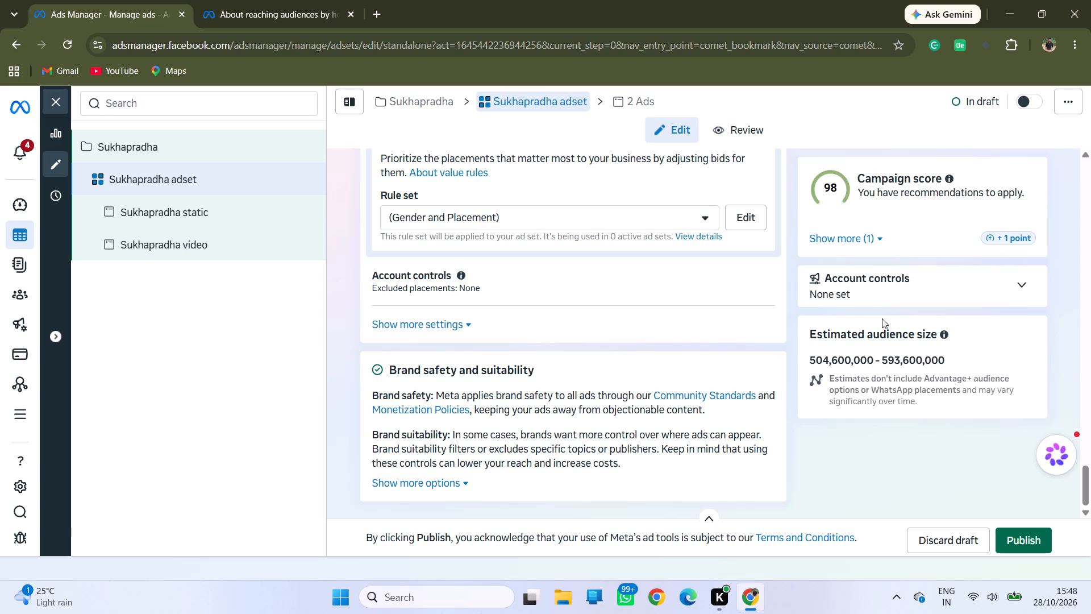
Review the shared settings of the two Sukhapradha ads, covering identity, ad setup, destination, creative, conversations and tracking.
{"action": "left_click", "coordinate": [635, 103]}
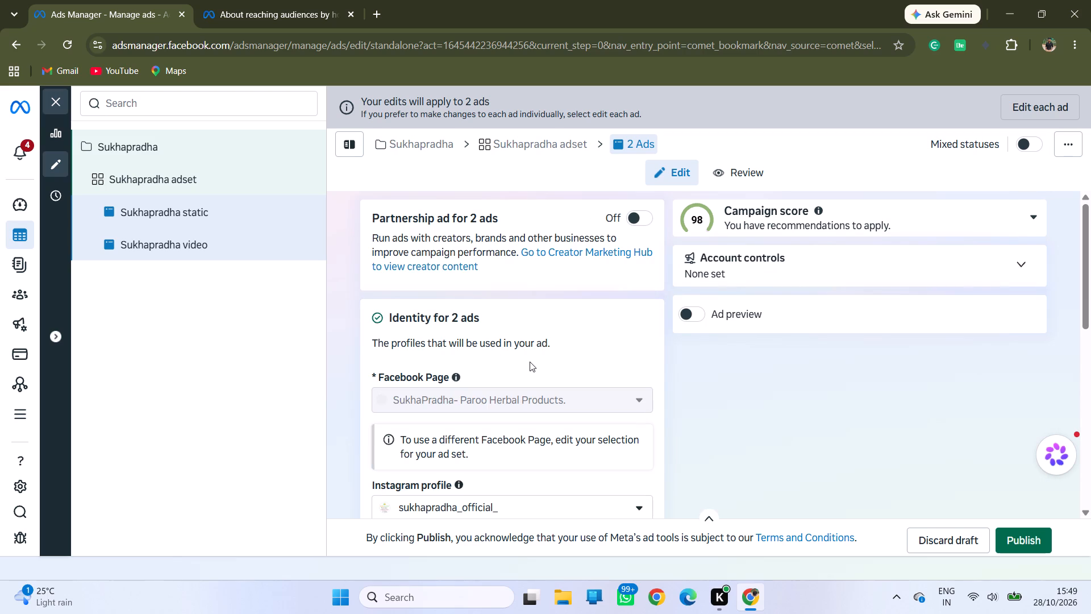
{"action": "scroll", "coordinate": [524, 318], "scroll_direction": "down", "scroll_amount": 2}
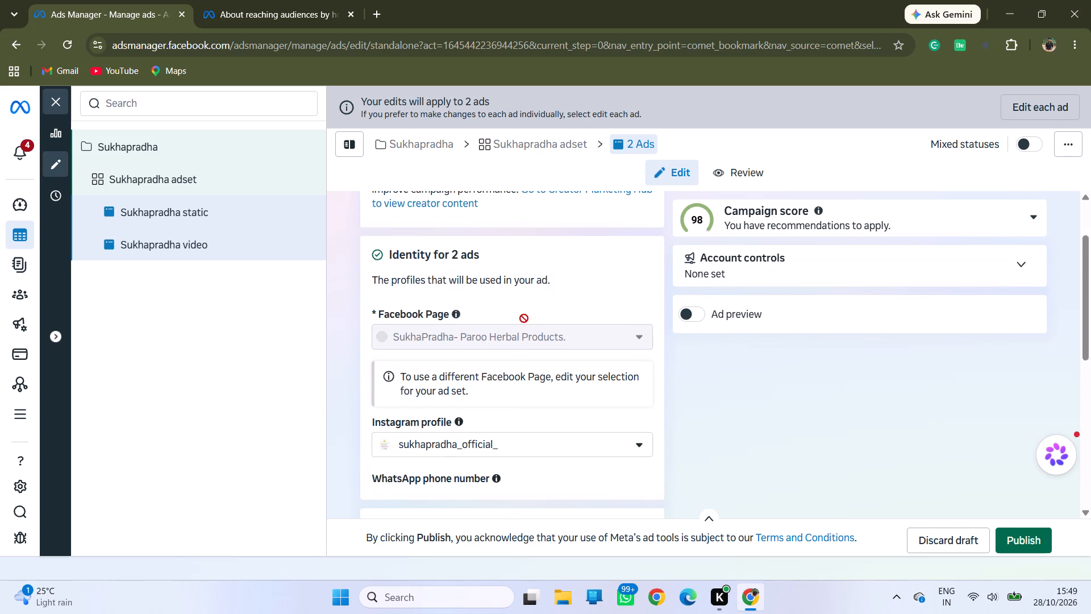
{"action": "scroll", "coordinate": [524, 318], "scroll_direction": "down", "scroll_amount": 6}
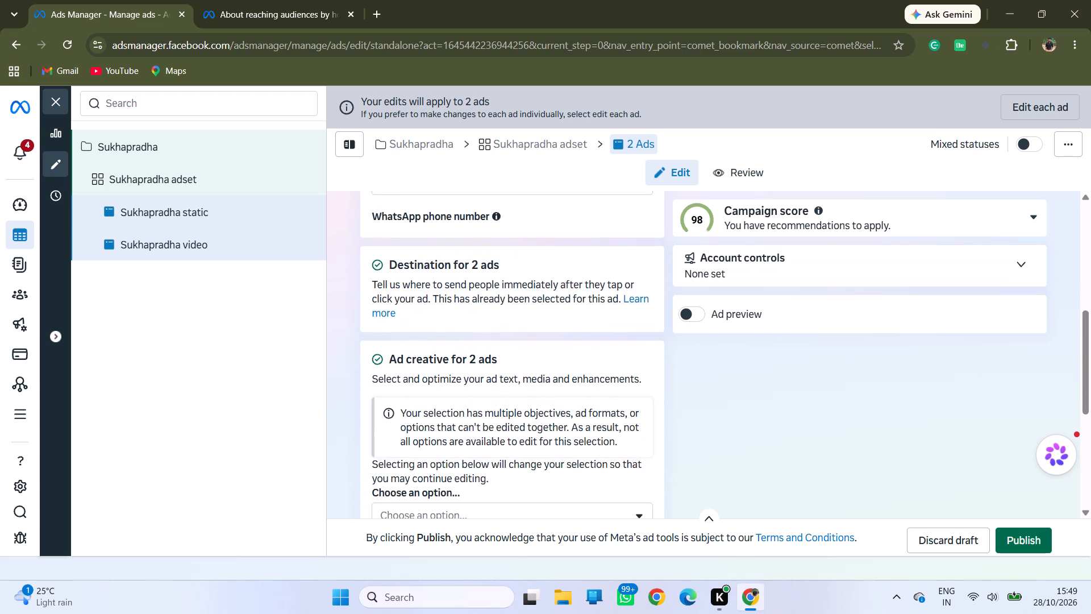
{"action": "scroll", "coordinate": [524, 318], "scroll_direction": "down", "scroll_amount": 2}
{"action": "scroll", "coordinate": [524, 318], "scroll_direction": "up", "scroll_amount": 7}
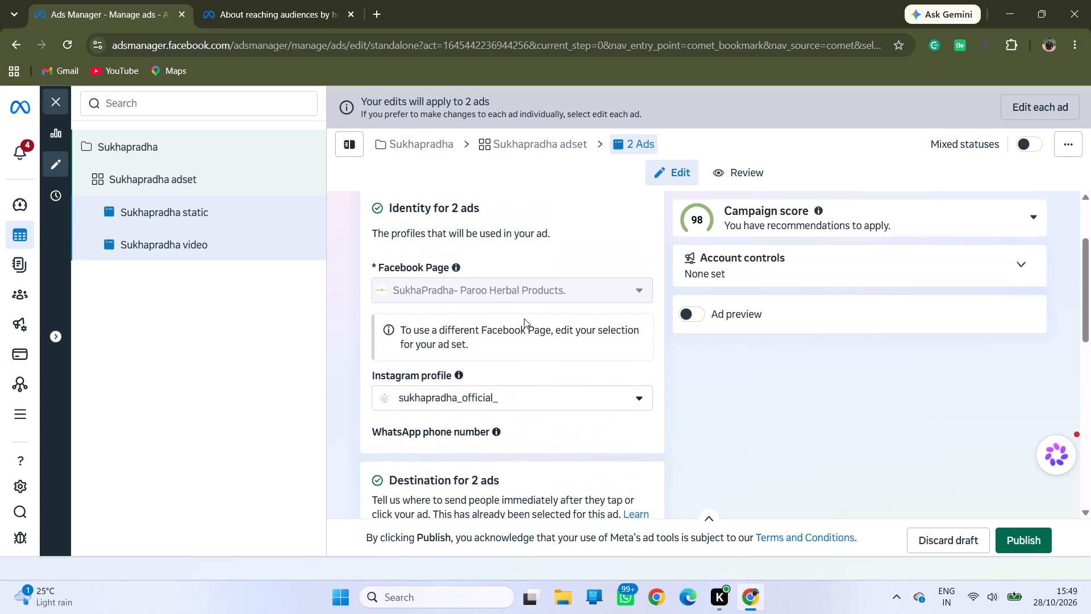
{"action": "scroll", "coordinate": [524, 318], "scroll_direction": "up", "scroll_amount": 2}
{"action": "scroll", "coordinate": [524, 318], "scroll_direction": "down", "scroll_amount": 1}
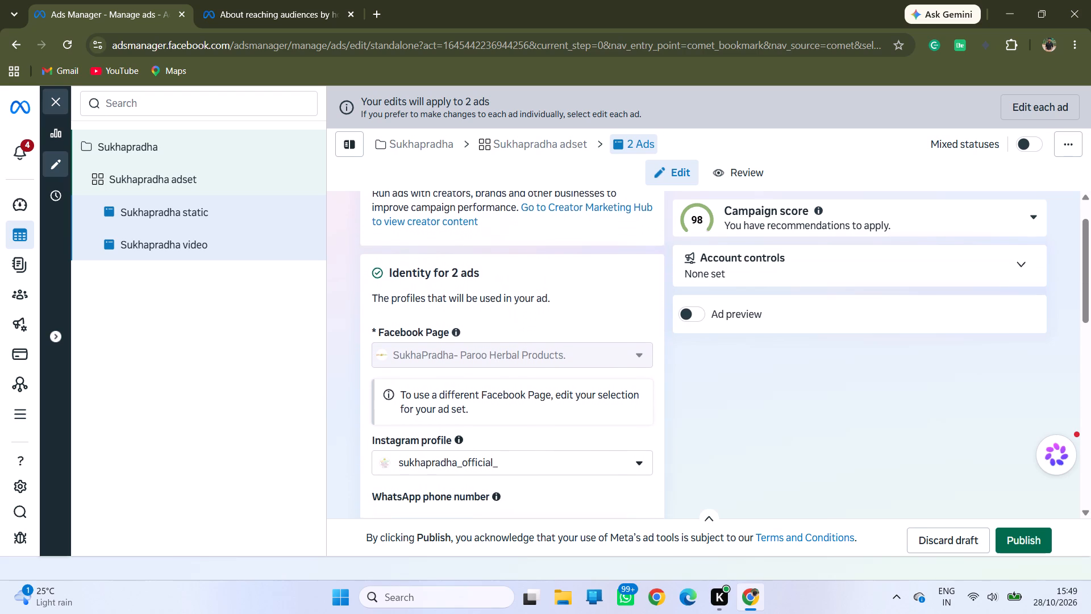
{"action": "scroll", "coordinate": [524, 318], "scroll_direction": "down", "scroll_amount": 1}
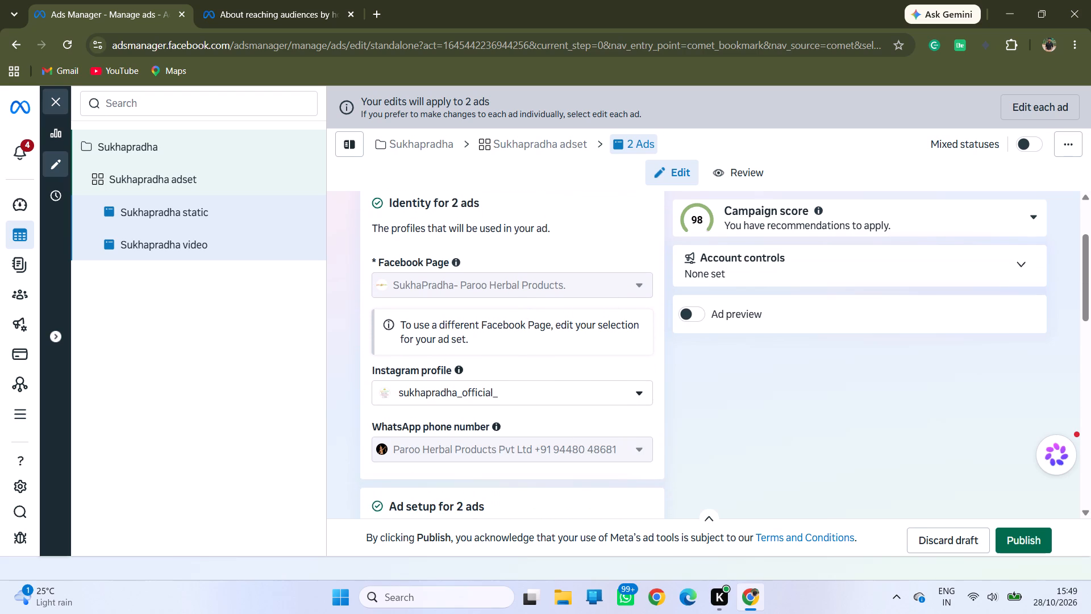
{"action": "scroll", "coordinate": [524, 318], "scroll_direction": "down", "scroll_amount": 1}
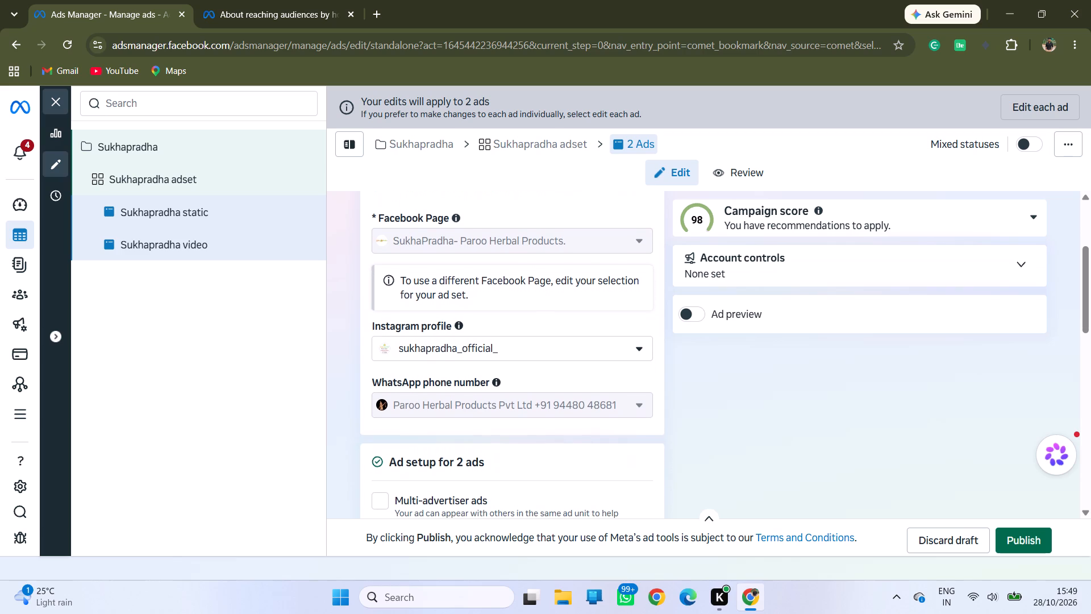
{"action": "scroll", "coordinate": [524, 318], "scroll_direction": "down", "scroll_amount": 2}
{"action": "scroll", "coordinate": [524, 318], "scroll_direction": "up", "scroll_amount": 1}
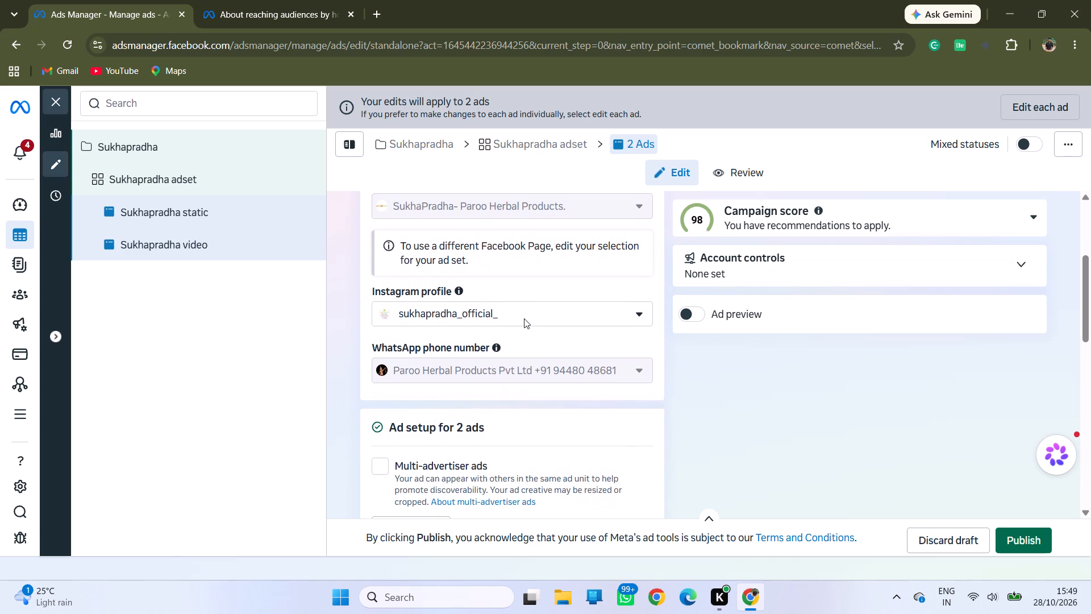
{"action": "scroll", "coordinate": [524, 318], "scroll_direction": "up", "scroll_amount": 1}
{"action": "scroll", "coordinate": [524, 318], "scroll_direction": "down", "scroll_amount": 5}
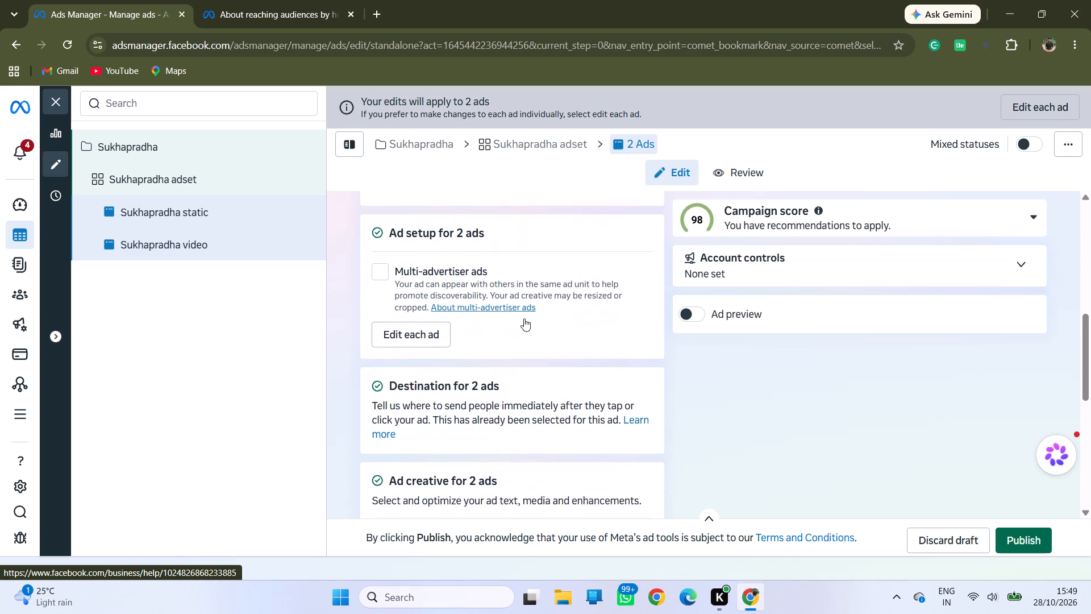
{"action": "scroll", "coordinate": [524, 318], "scroll_direction": "down", "scroll_amount": 6}
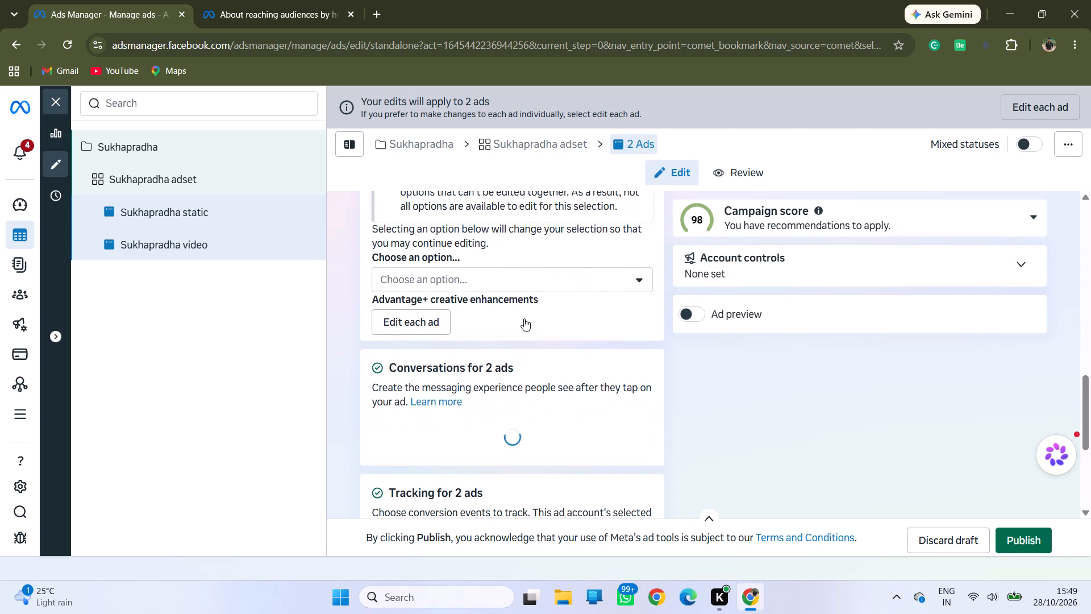
{"action": "scroll", "coordinate": [524, 318], "scroll_direction": "down", "scroll_amount": 7}
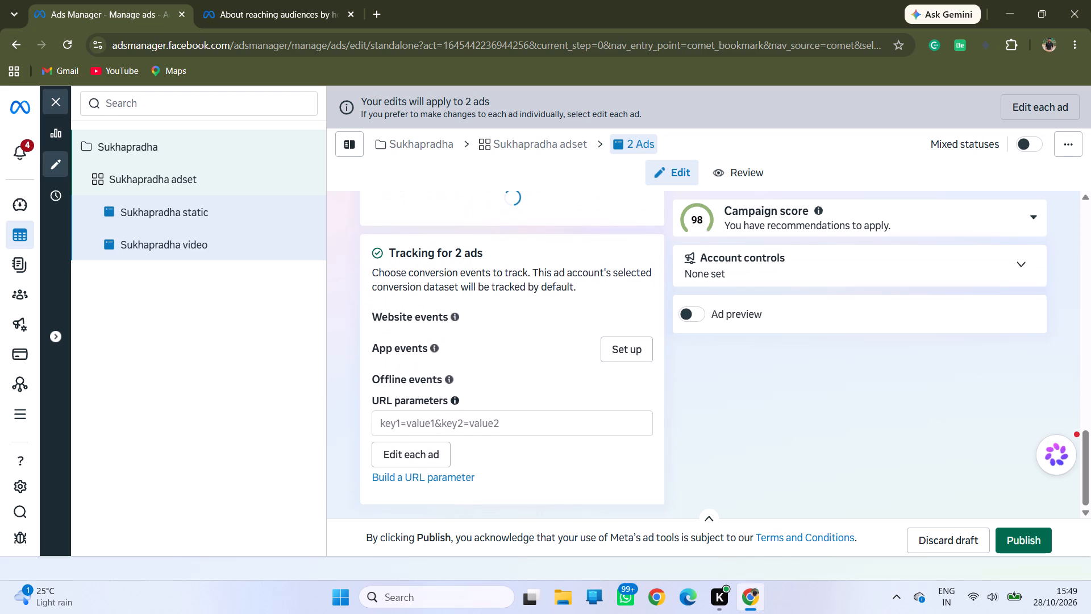
{"action": "scroll", "coordinate": [524, 318], "scroll_direction": "down", "scroll_amount": 2}
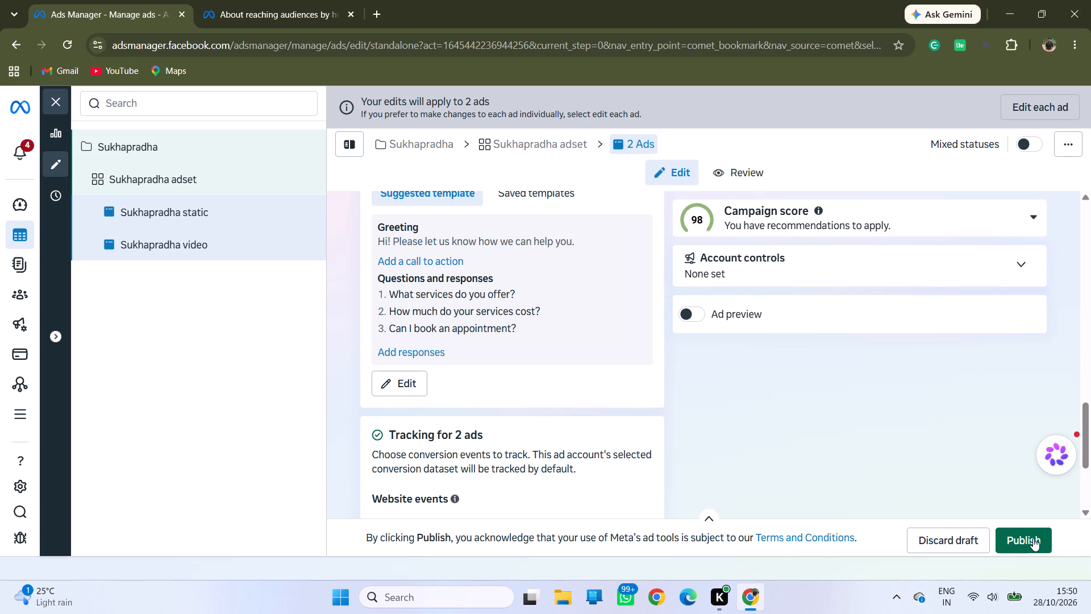
Publish the draft Sukhapradha campaign with its ad set and two ads.
{"action": "left_click", "coordinate": [1033, 538]}
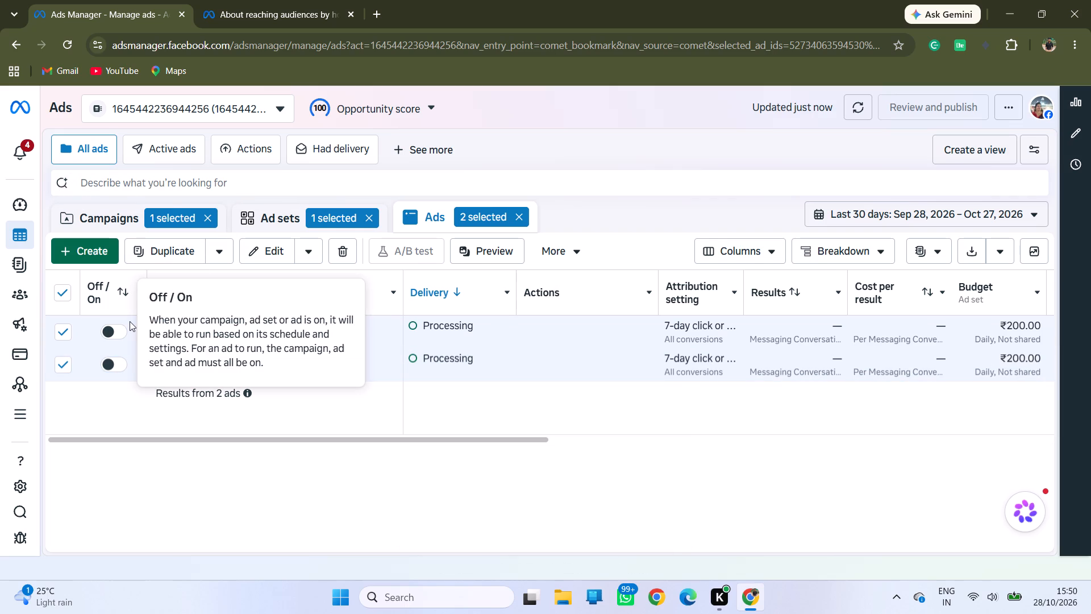
Turn on both the Sukhapradha video and Sukhapradha static ads.
{"action": "left_click", "coordinate": [114, 335]}
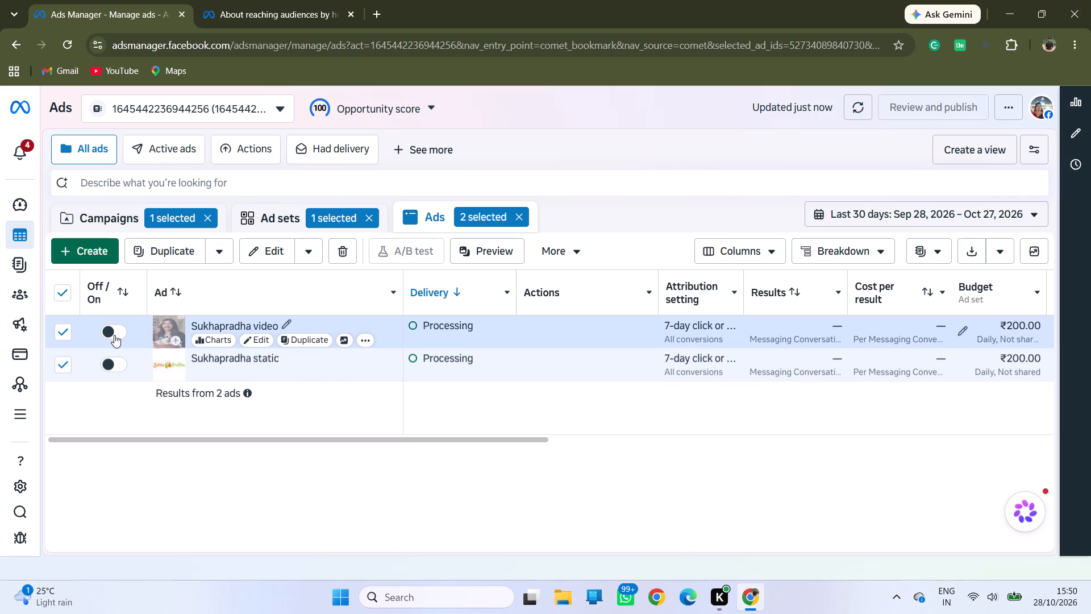
{"action": "left_click", "coordinate": [111, 364]}
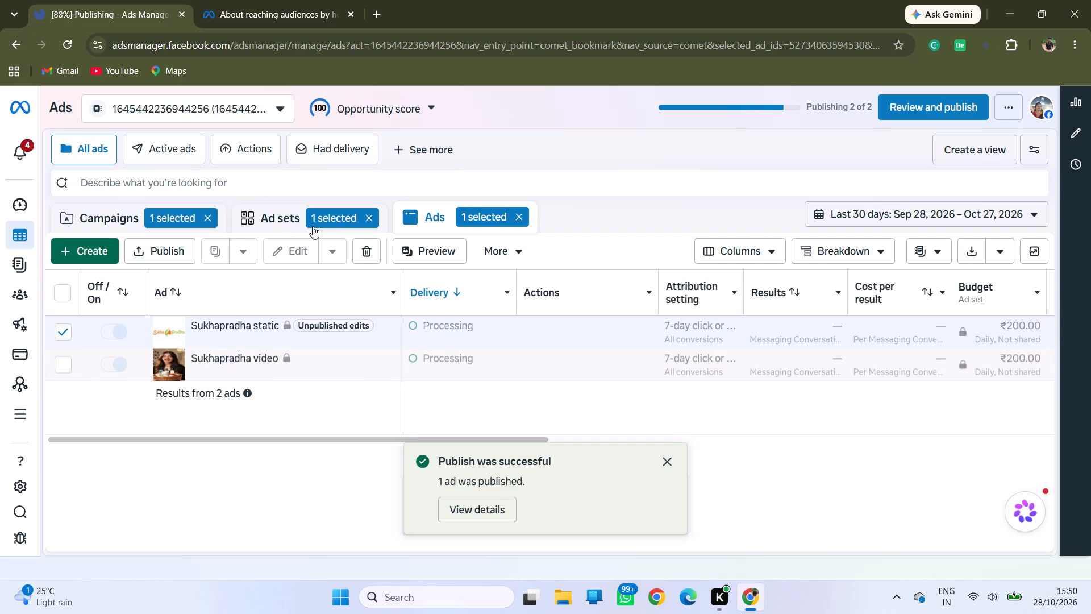
Turn on the Sukhapradha adset at the ad set level.
{"action": "left_click", "coordinate": [280, 219]}
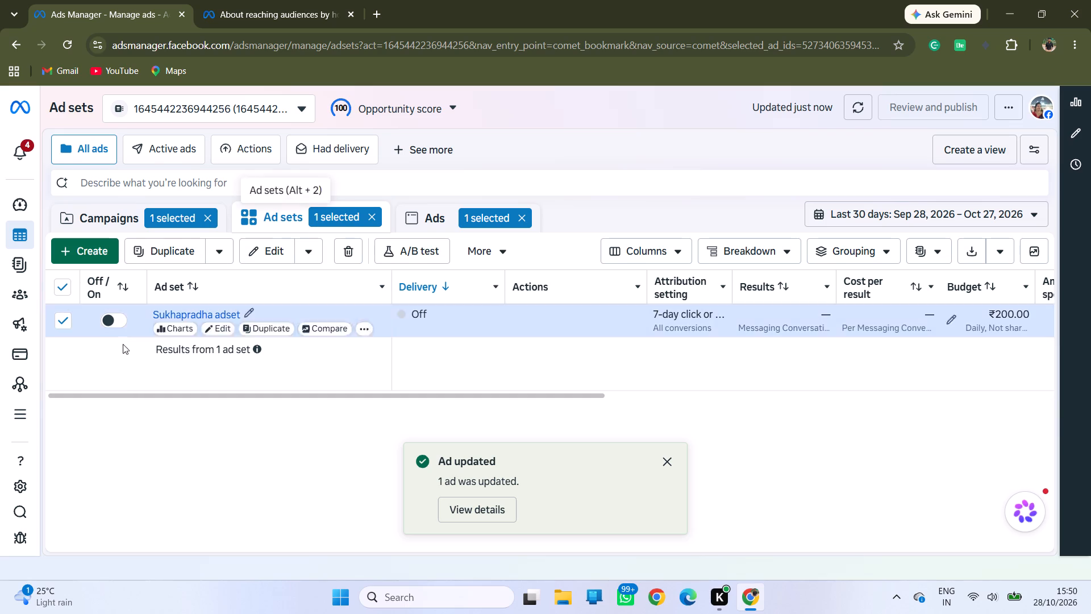
{"action": "left_click", "coordinate": [115, 322]}
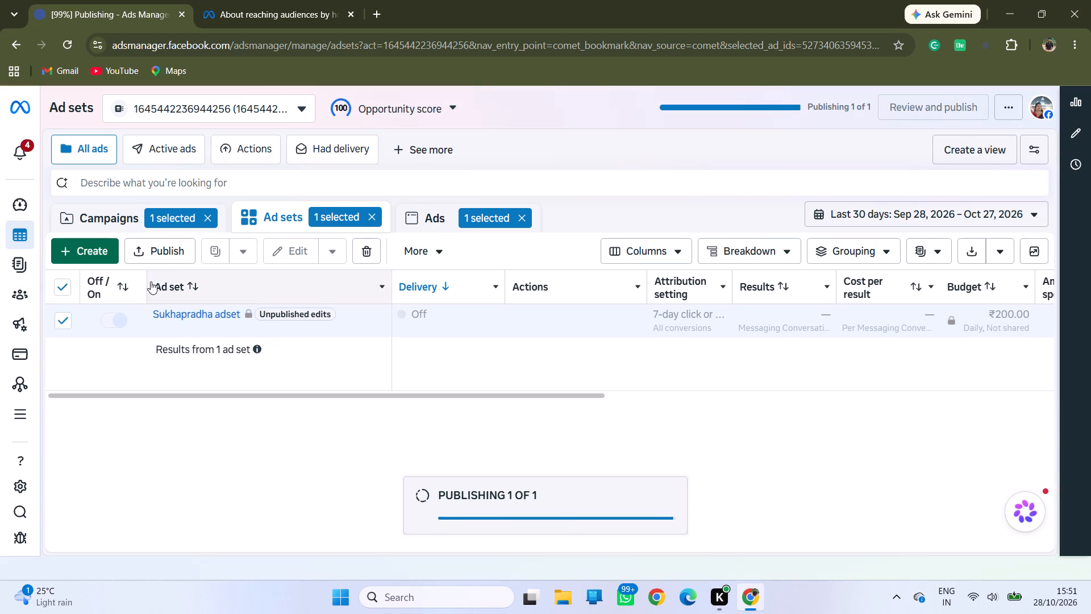
Check the on/off and delivery status of the Sukhapradha ads, ad set and campaign during publishing.
{"action": "left_click", "coordinate": [432, 222]}
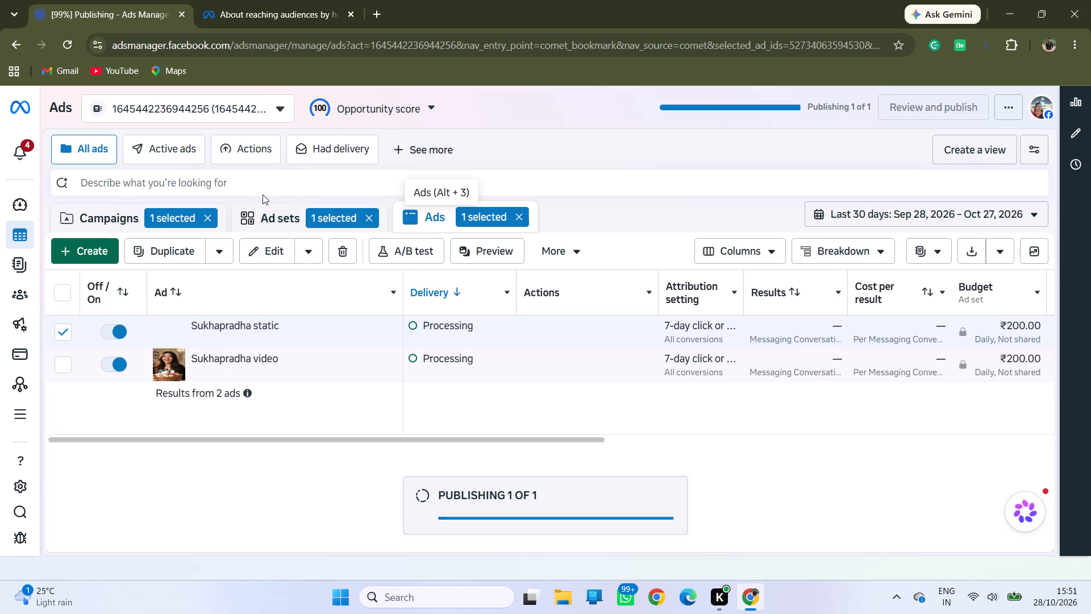
{"action": "left_click", "coordinate": [274, 215]}
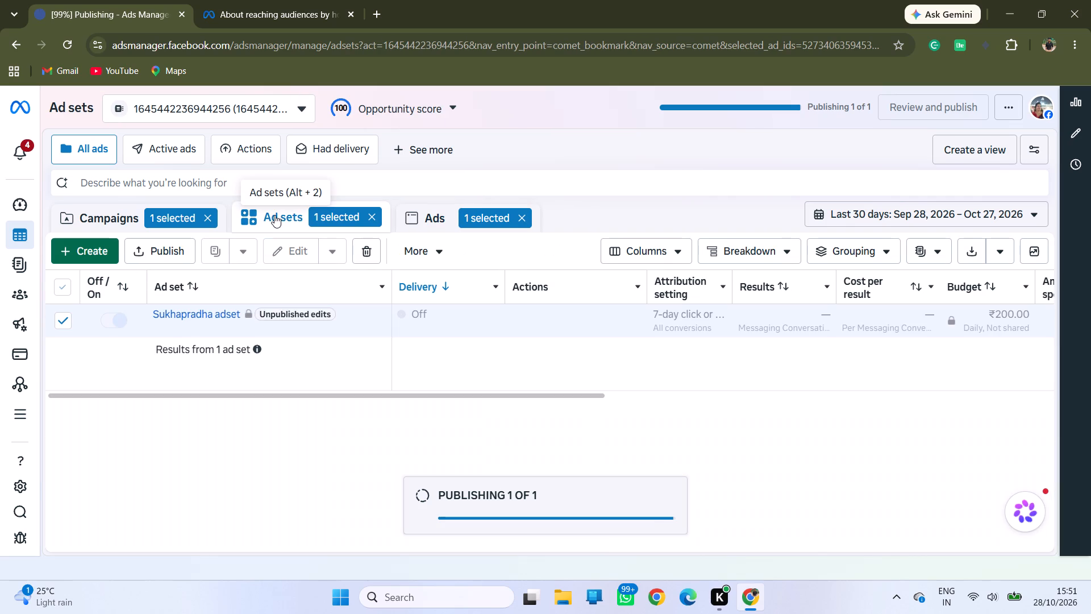
{"action": "left_click", "coordinate": [100, 221]}
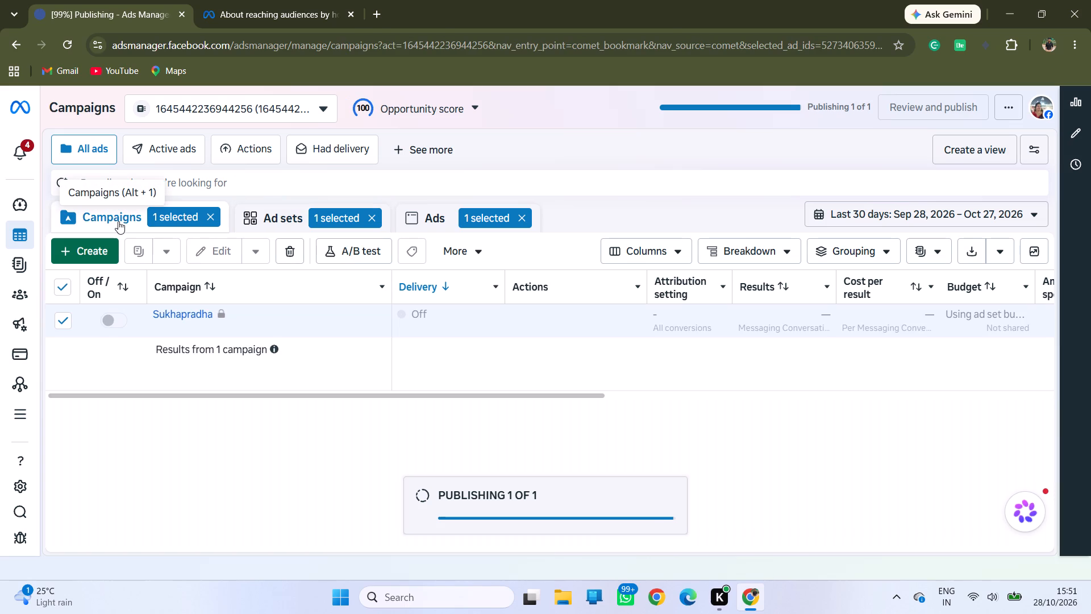
{"action": "left_click", "coordinate": [256, 216]}
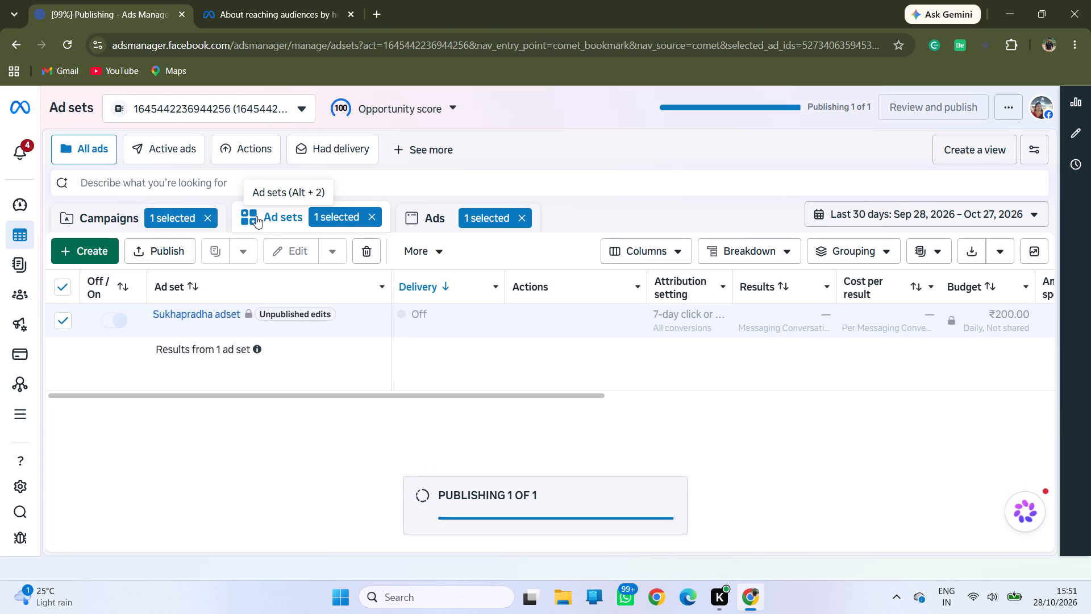
{"action": "left_click", "coordinate": [105, 316]}
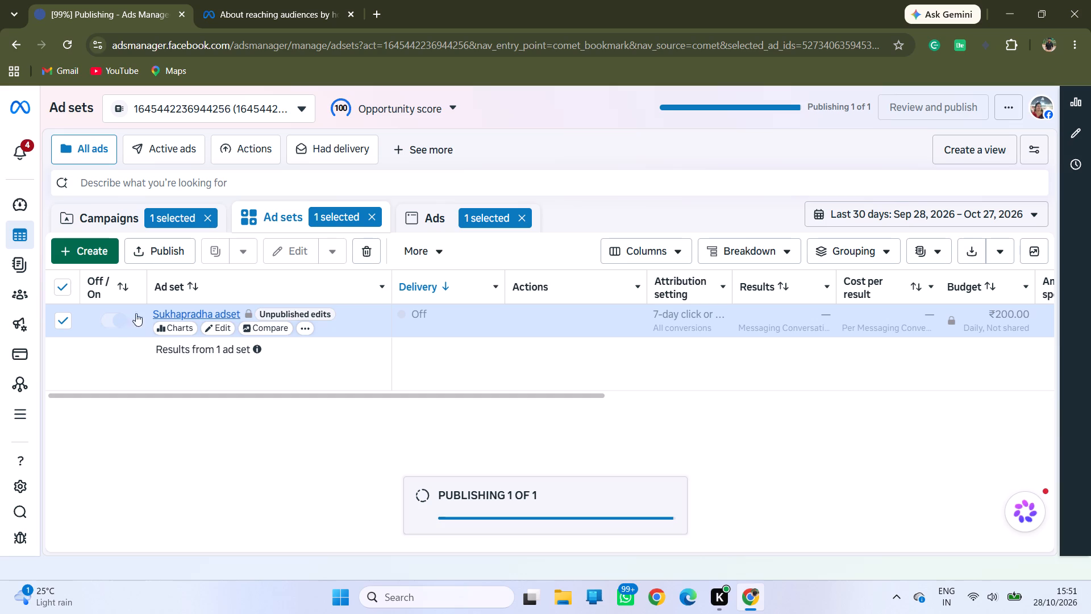
{"action": "left_click", "coordinate": [61, 319]}
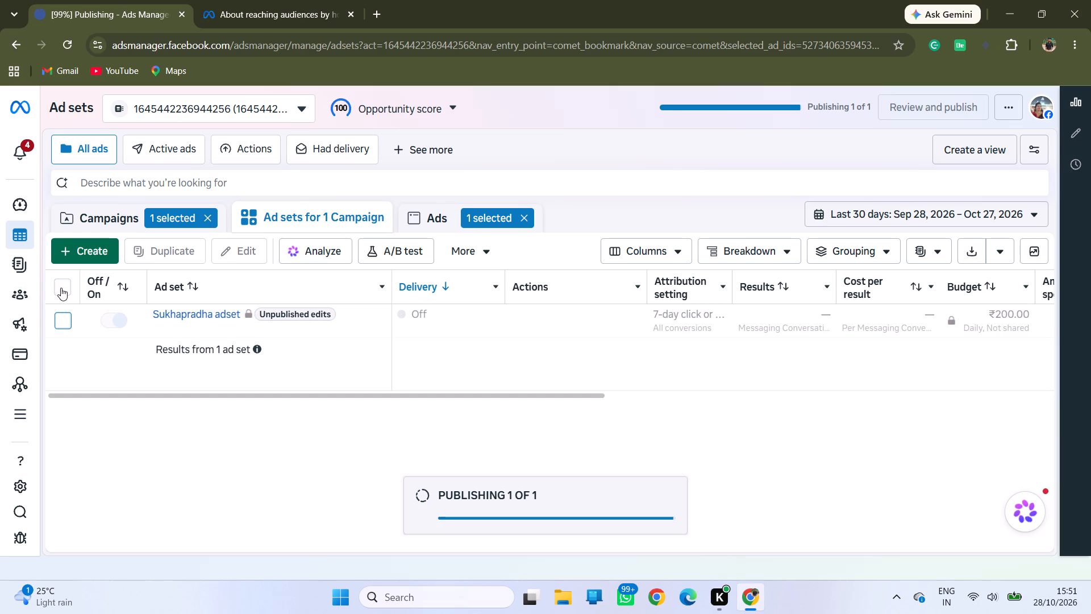
{"action": "left_click", "coordinate": [61, 288]}
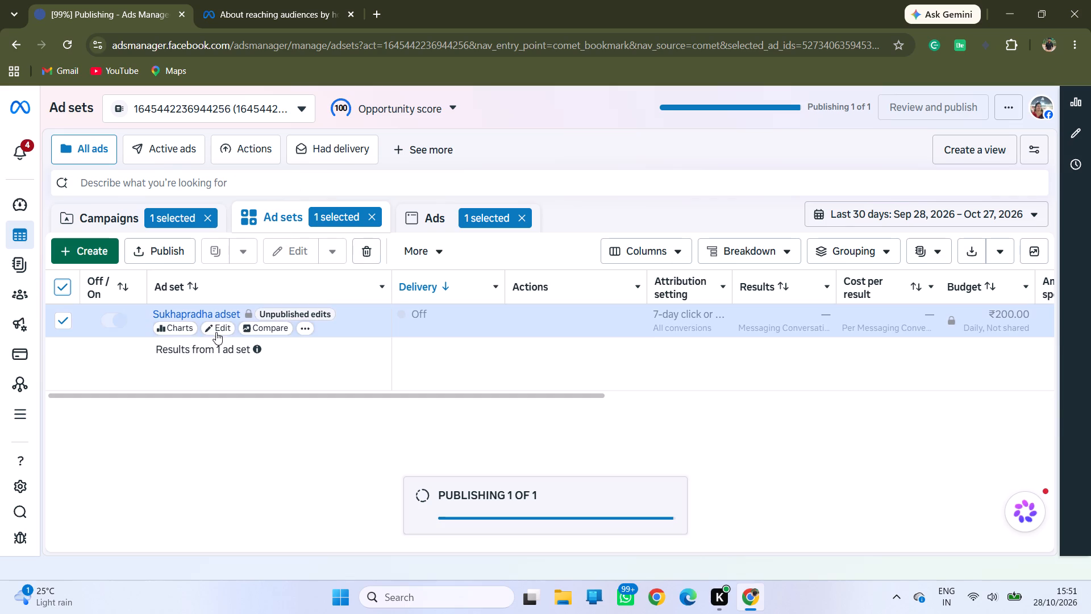
{"action": "left_click", "coordinate": [424, 222]}
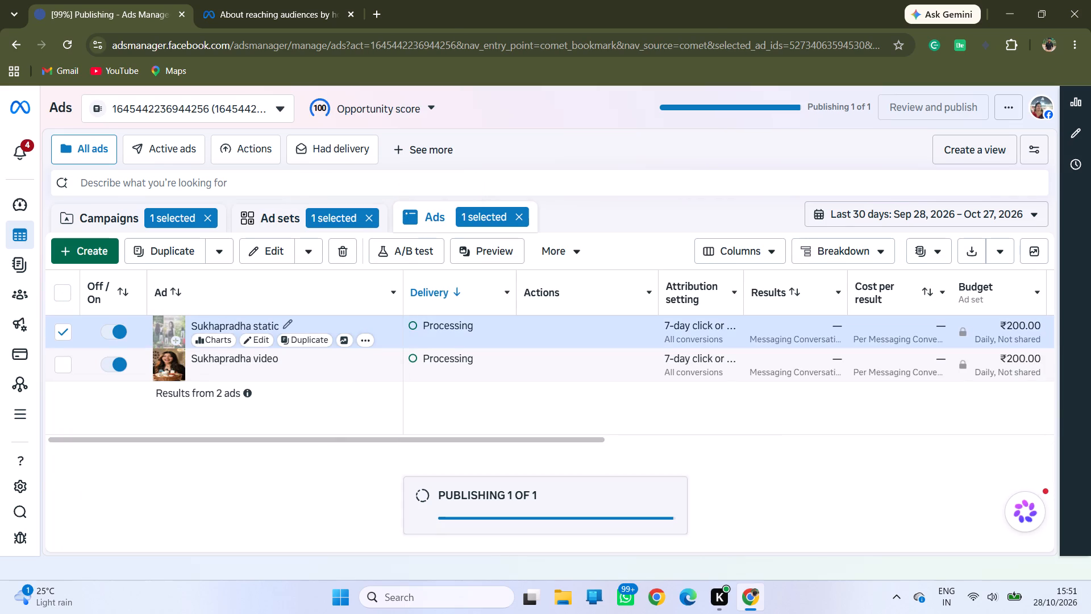
{"action": "left_click", "coordinate": [274, 223]}
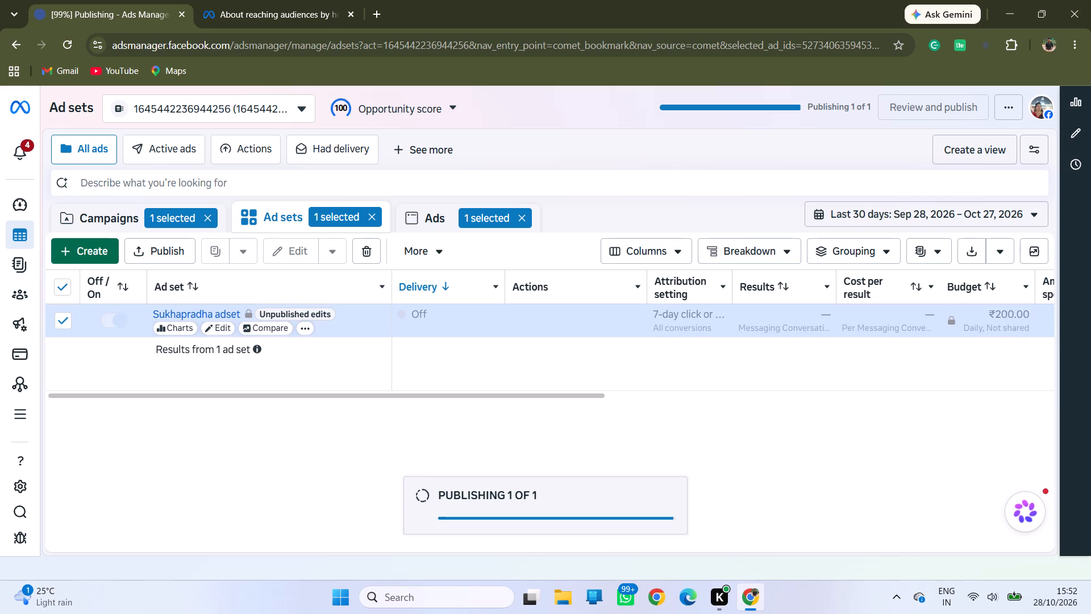
Deselect the Sukhapradha campaign at the campaign level and turn it on.
{"action": "left_click", "coordinate": [116, 213]}
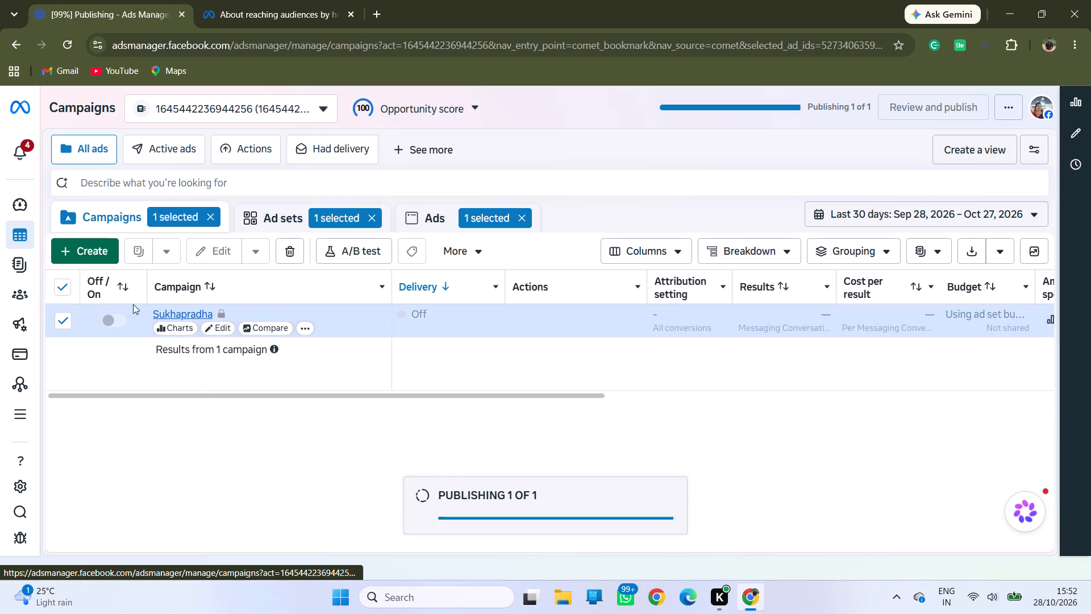
{"action": "left_click", "coordinate": [61, 317]}
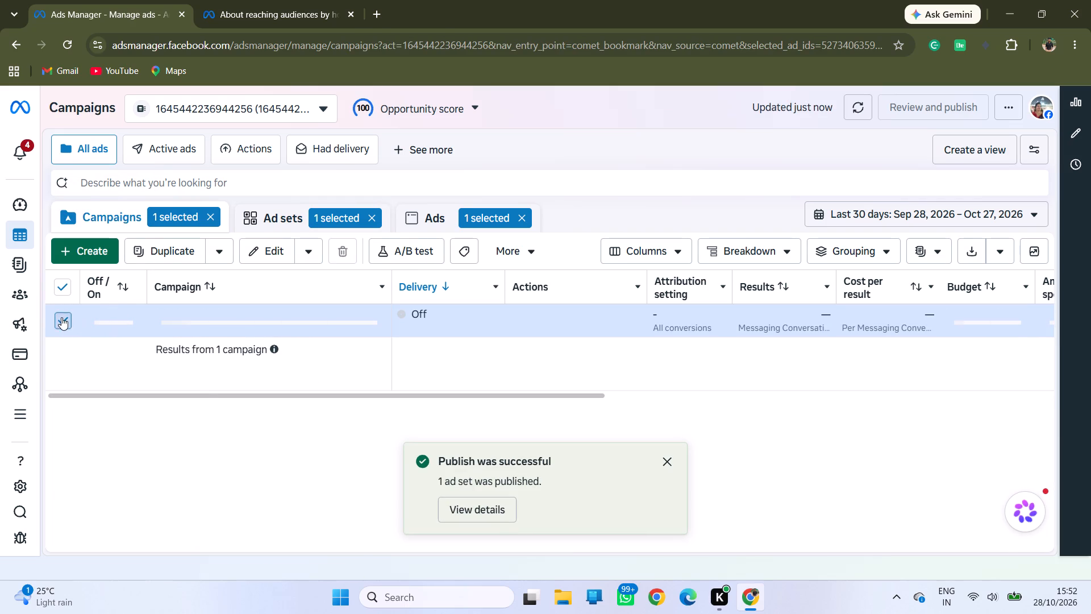
{"action": "left_click", "coordinate": [60, 285]}
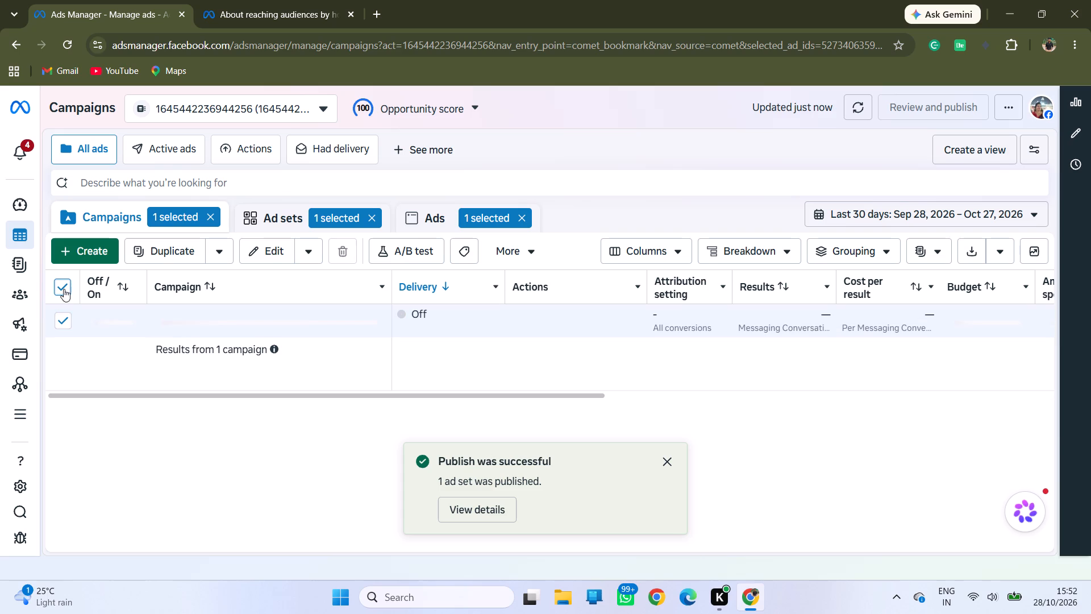
{"action": "left_click", "coordinate": [63, 284]}
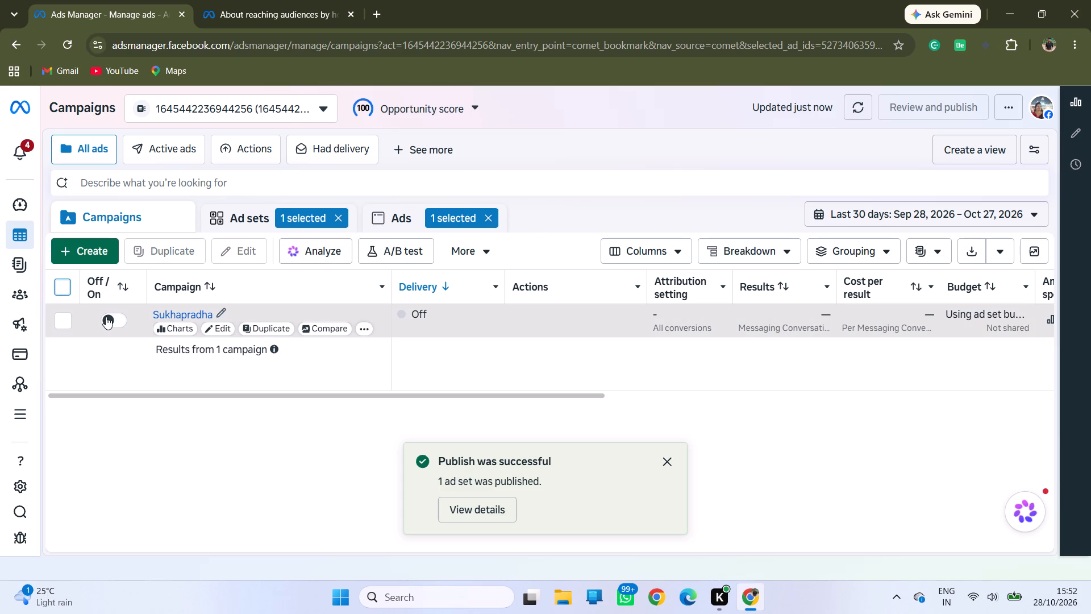
{"action": "left_click", "coordinate": [106, 317]}
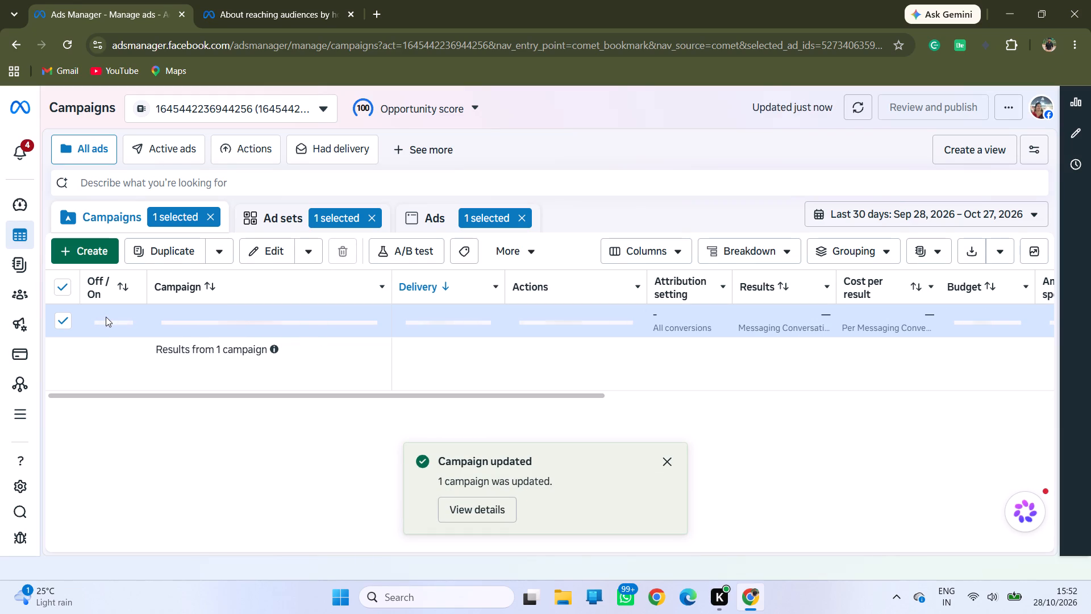
Clear the campaign, ad set and ad selections so that all three levels show unfiltered.
{"action": "left_click", "coordinate": [60, 329]}
{"action": "left_click", "coordinate": [66, 320]}
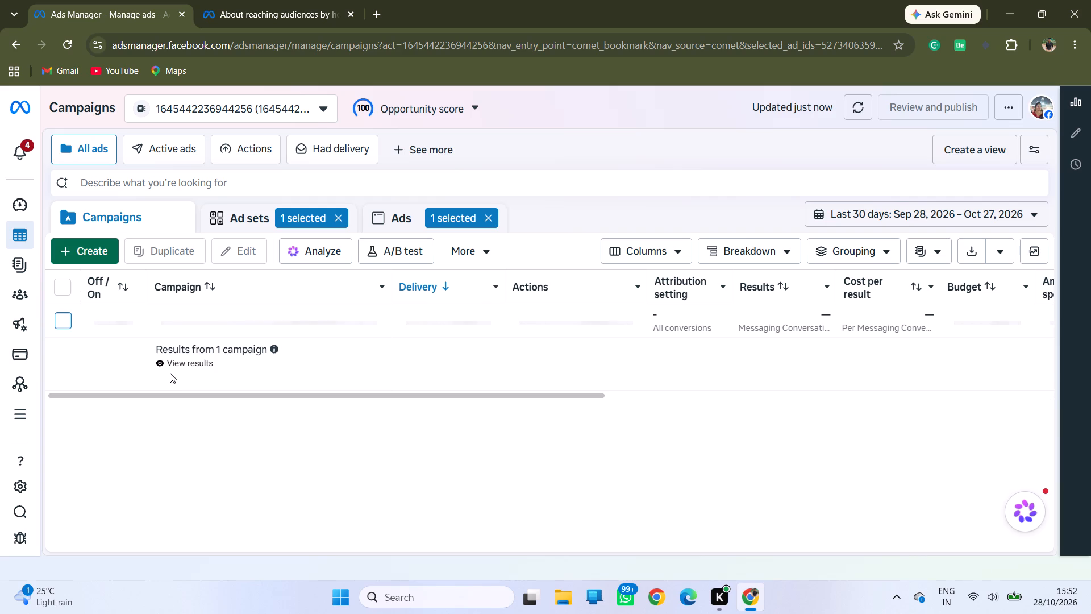
{"action": "left_click", "coordinate": [339, 221]}
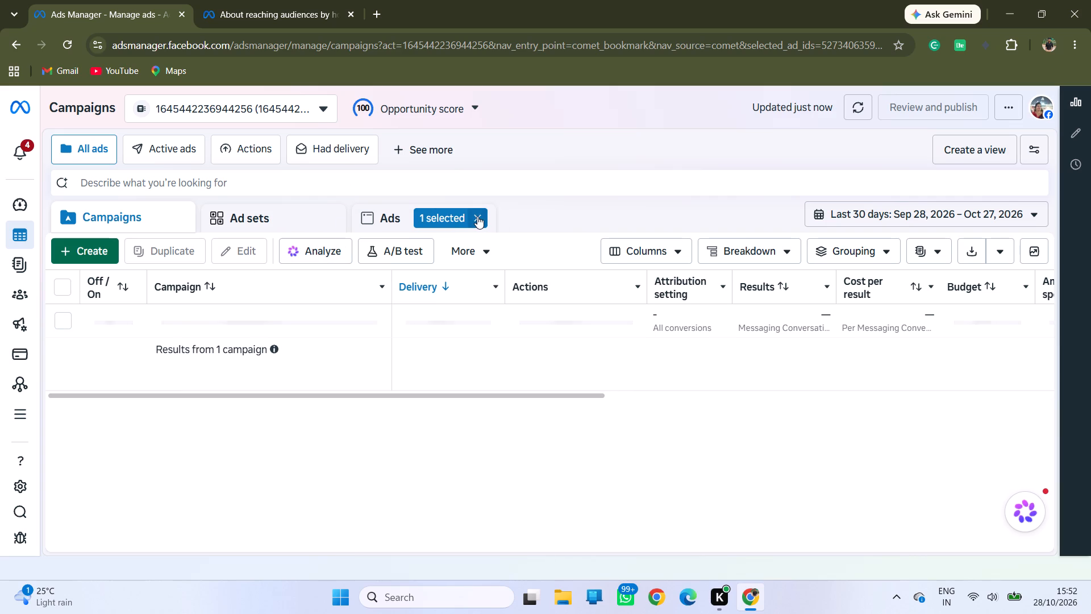
{"action": "left_click", "coordinate": [478, 216]}
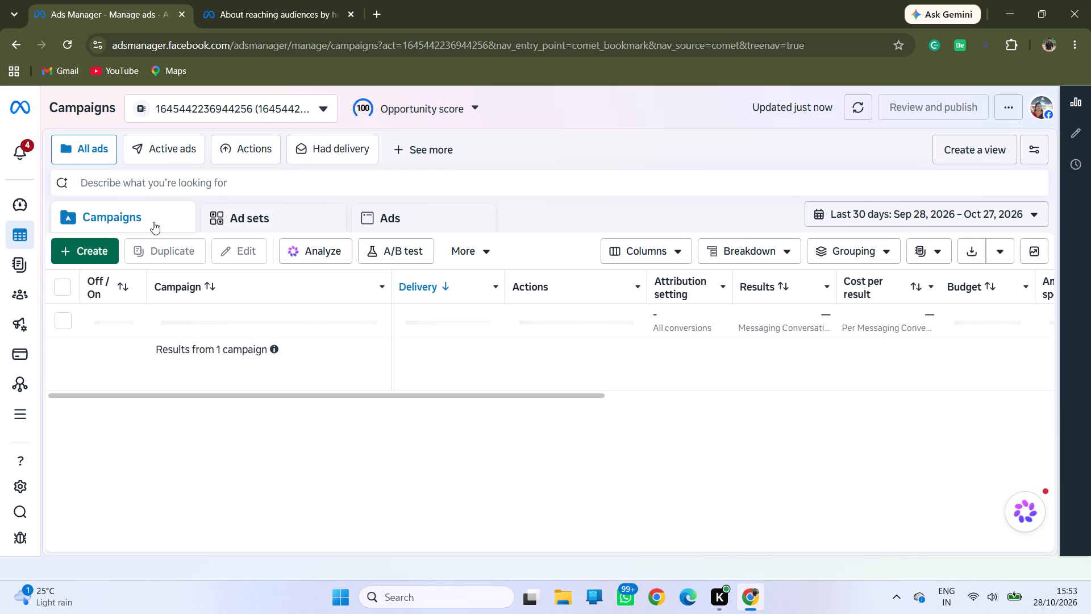
Check the delivery status of the ad set and the campaign.
{"action": "left_click", "coordinate": [264, 217]}
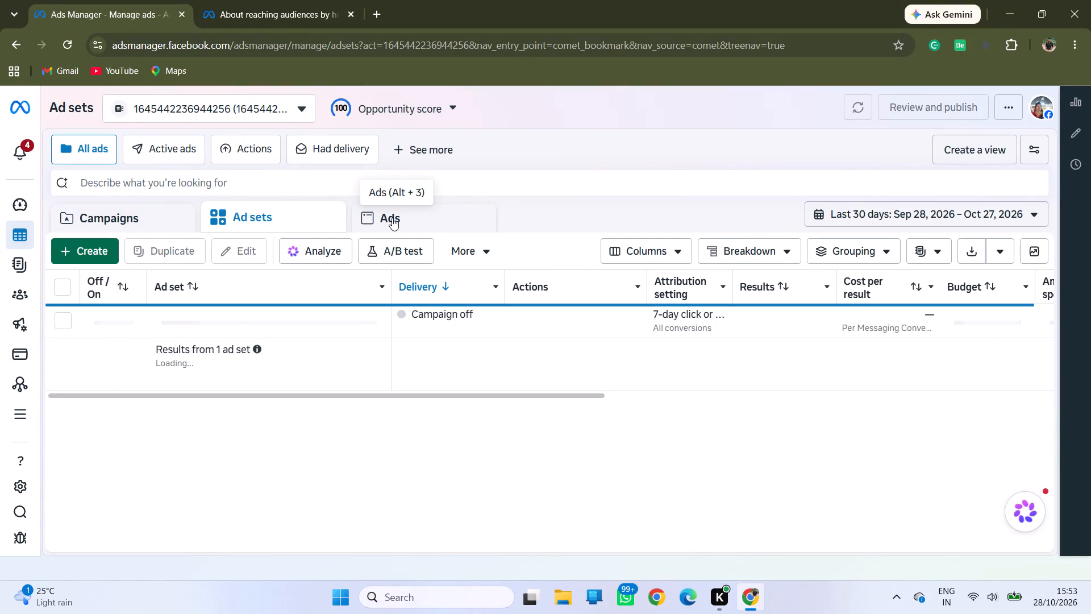
{"action": "left_click", "coordinate": [120, 225]}
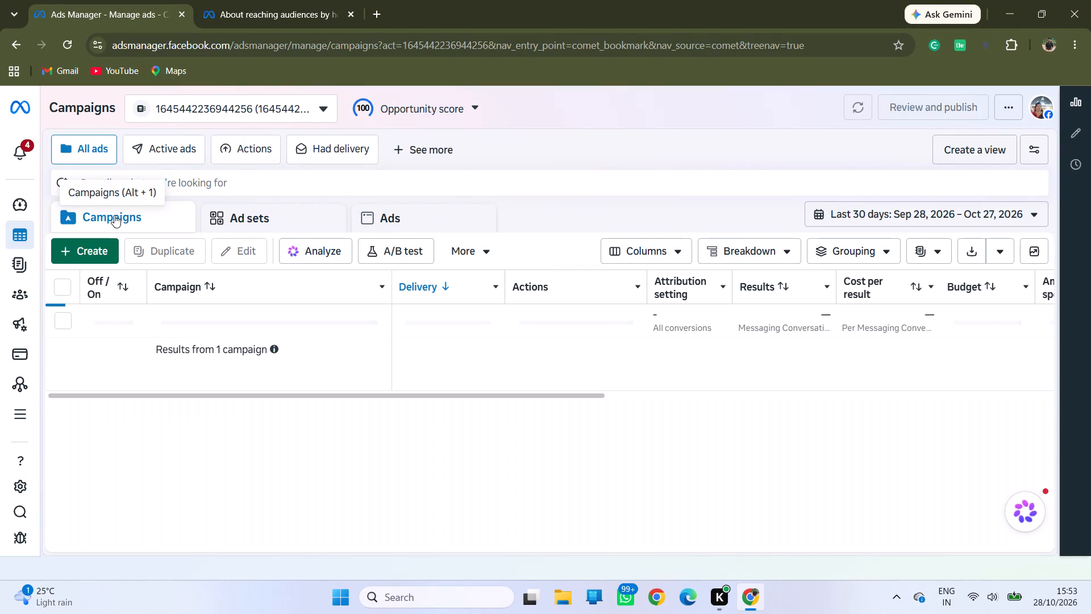
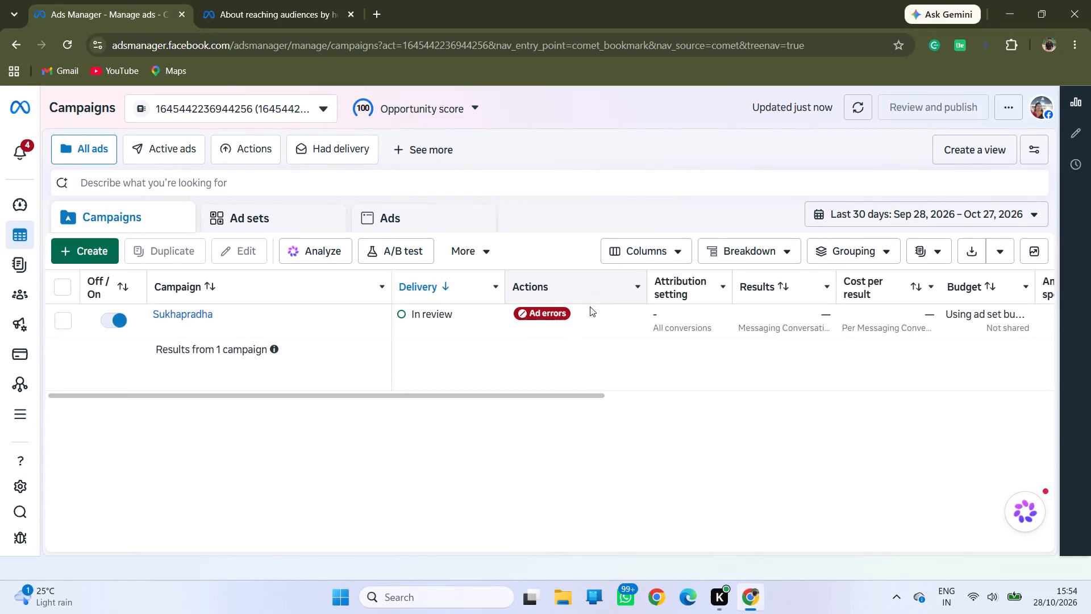
View the ad flagged by the Sukhapradha campaign's ad errors and check the ad set it belongs to.
{"action": "left_click", "coordinate": [636, 288]}
{"action": "left_click", "coordinate": [541, 317]}
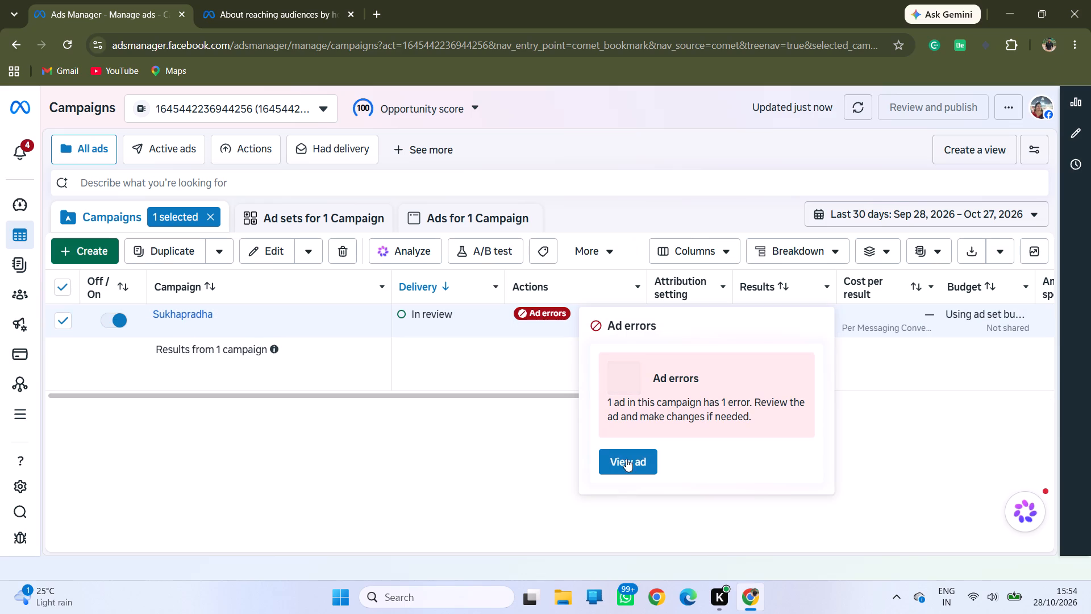
{"action": "left_click", "coordinate": [625, 462]}
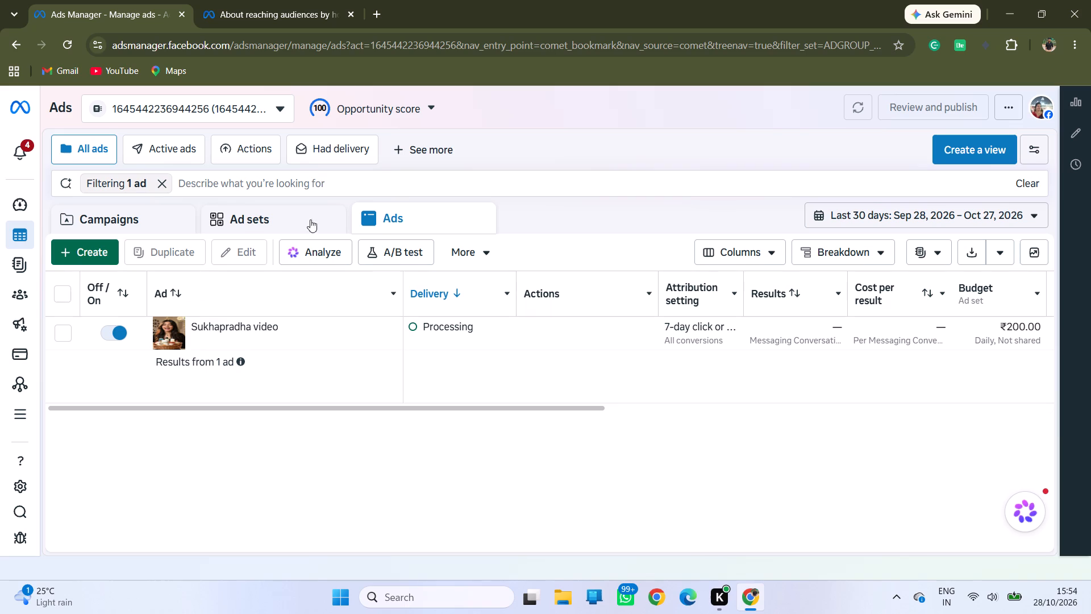
{"action": "double_click", "coordinate": [388, 219]}
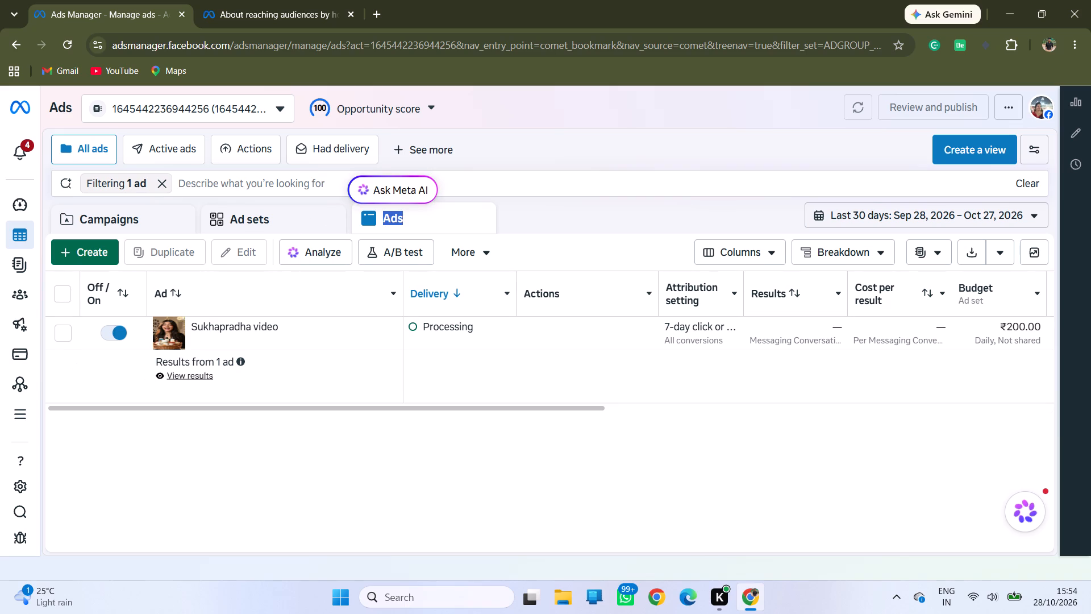
{"action": "left_click", "coordinate": [260, 213]}
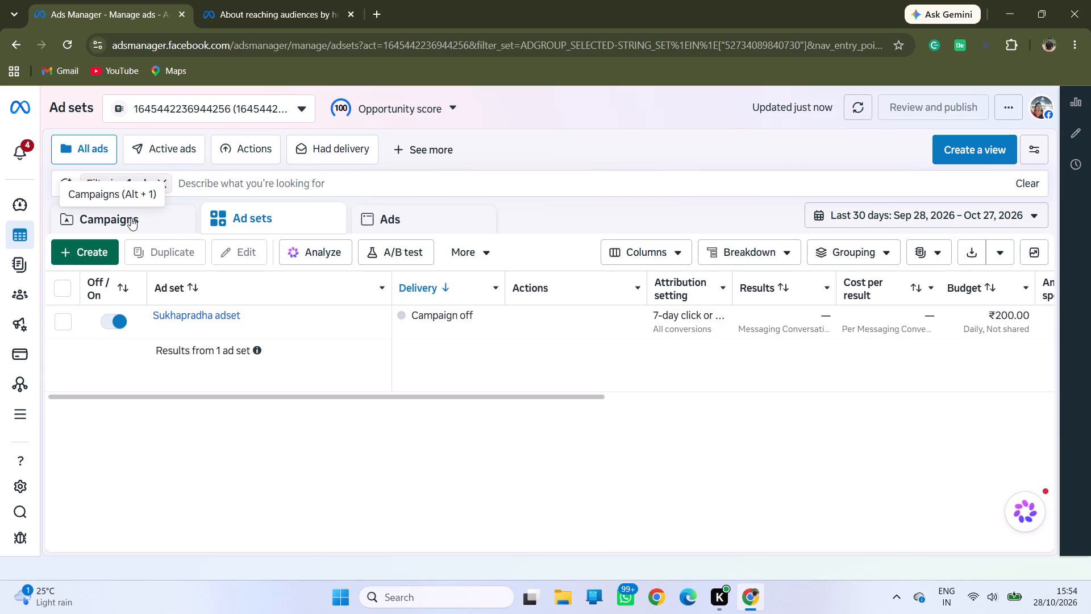
View the flagged ad again from the campaign's ad errors and inspect its Actions column for error details.
{"action": "left_click", "coordinate": [131, 218]}
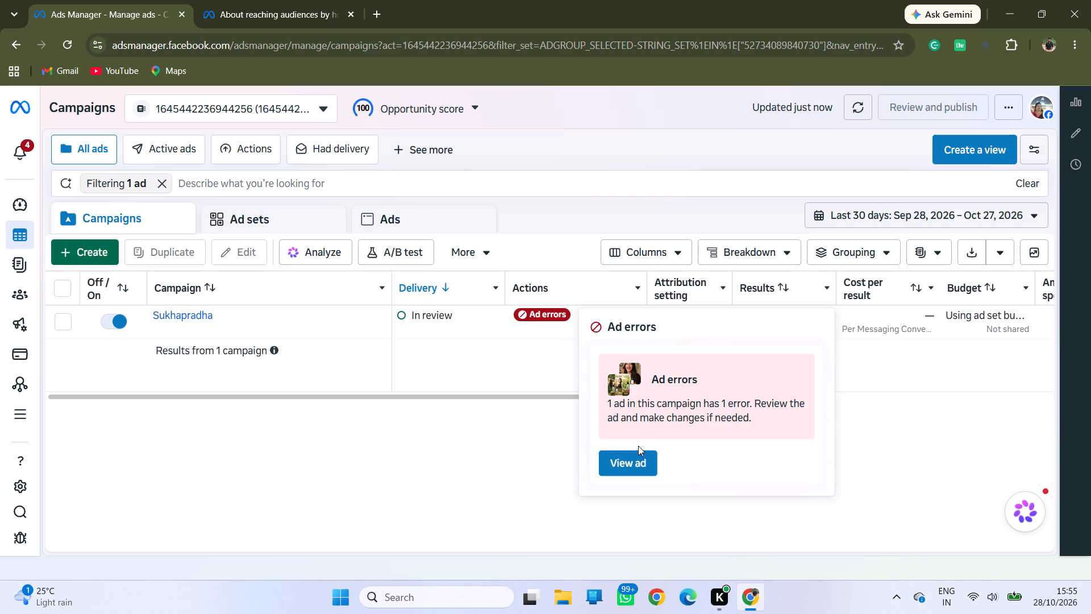
{"action": "left_click", "coordinate": [632, 464]}
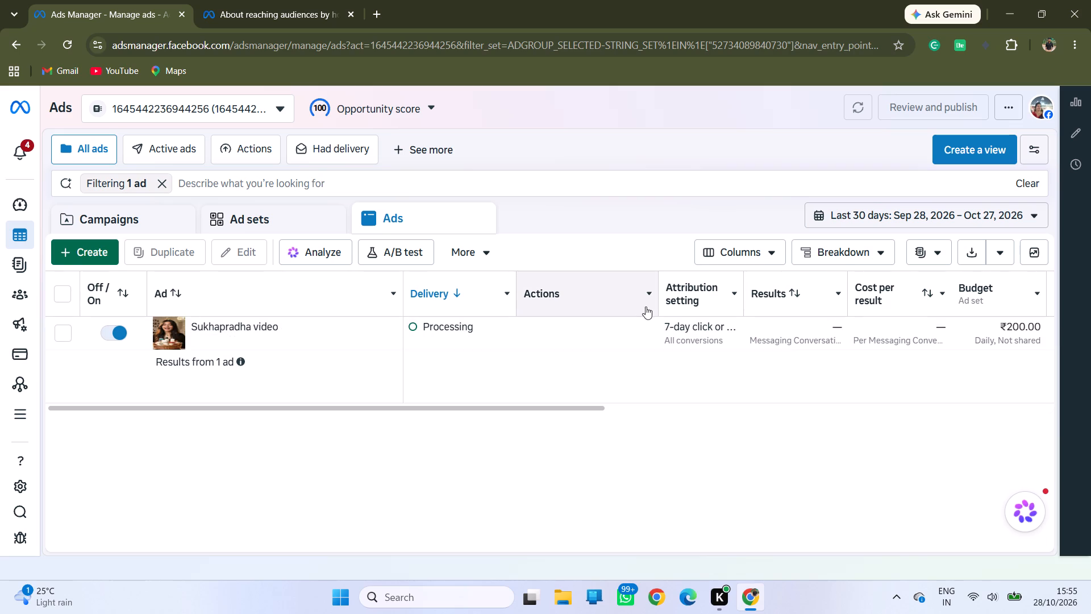
{"action": "left_click", "coordinate": [551, 332]}
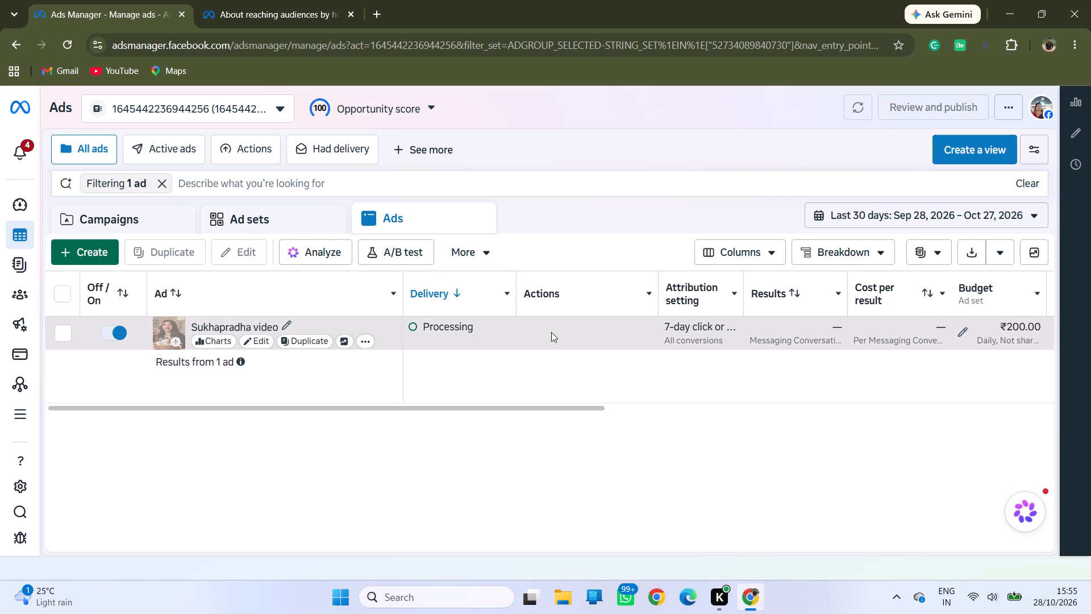
{"action": "double_click", "coordinate": [570, 332]}
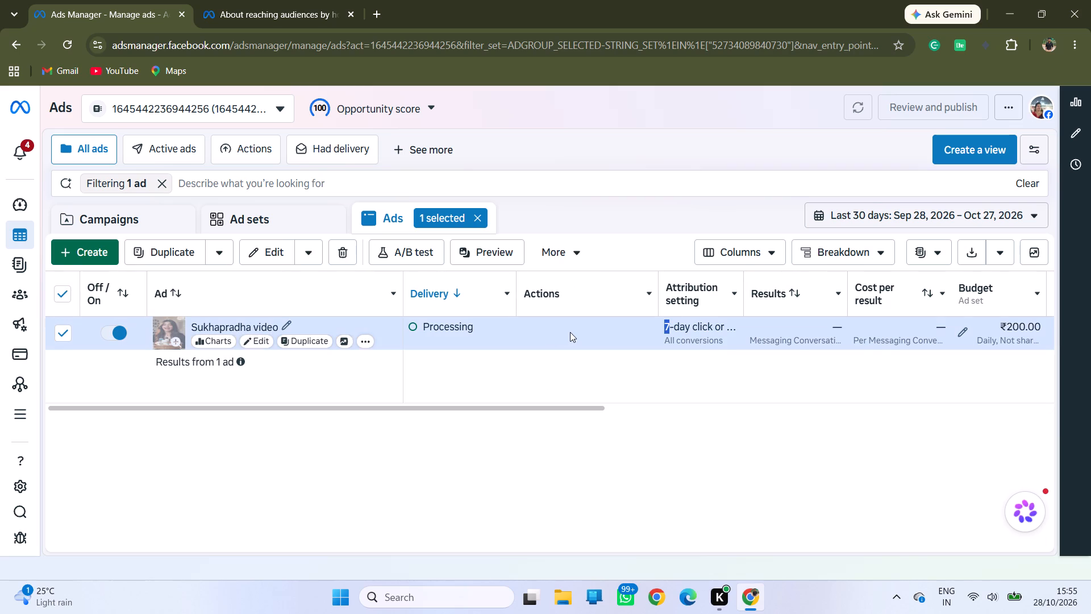
{"action": "left_click", "coordinate": [593, 331]}
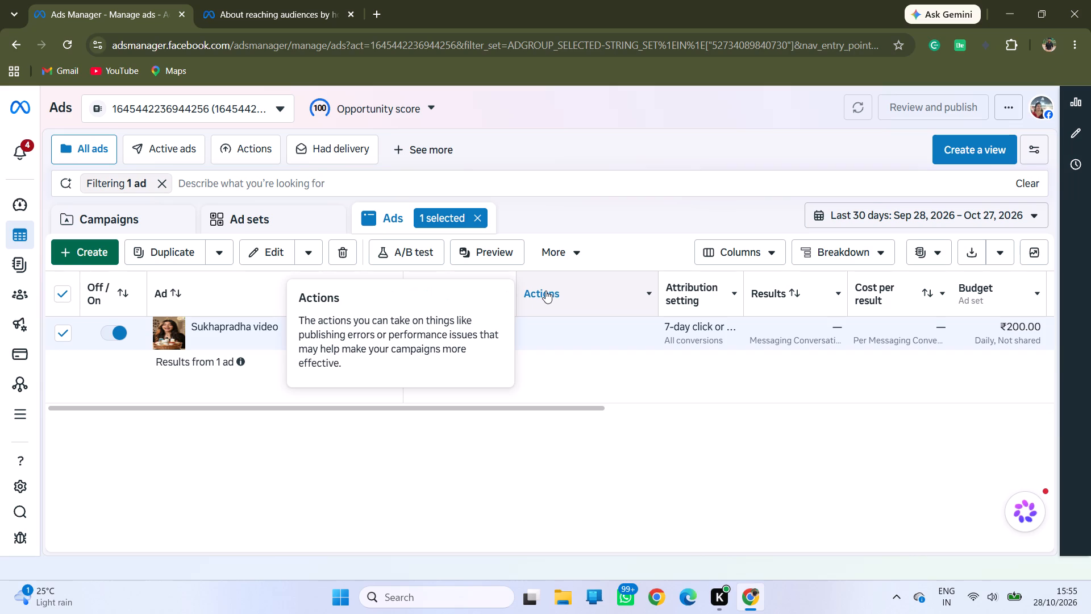
{"action": "left_click", "coordinate": [649, 291]}
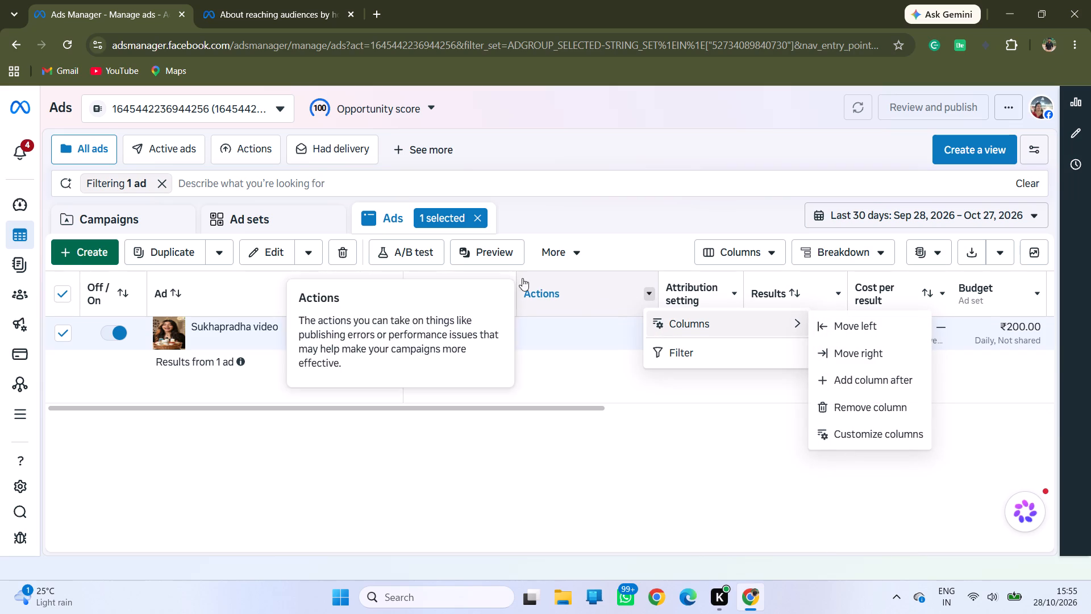
{"action": "left_click", "coordinate": [577, 305]}
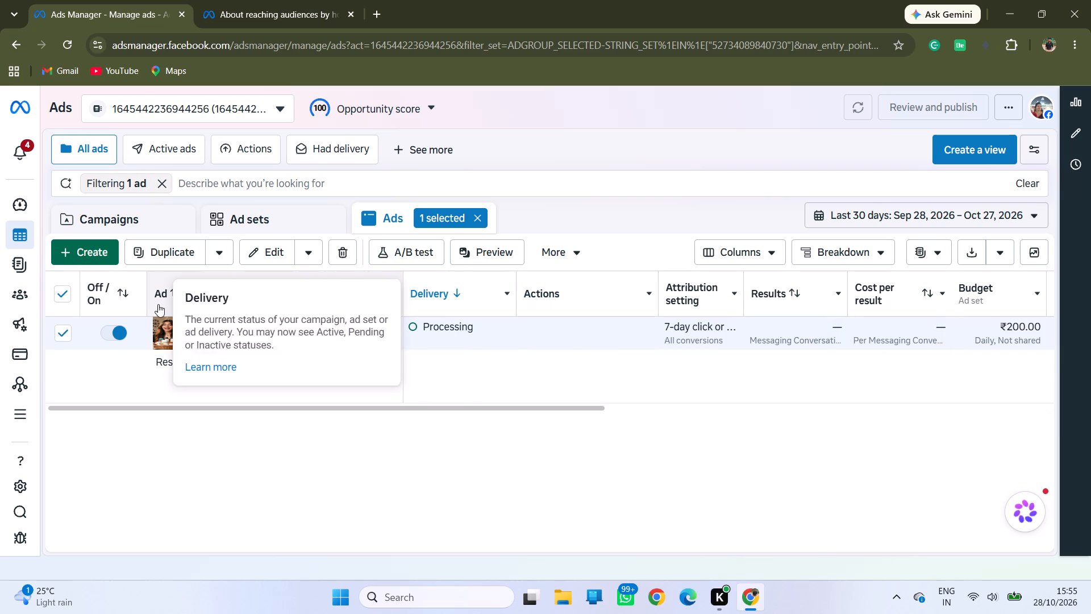
Inspect the Sukhapradha adset's delivery status and the Delivery column's options at the ad set level.
{"action": "left_click", "coordinate": [239, 211]}
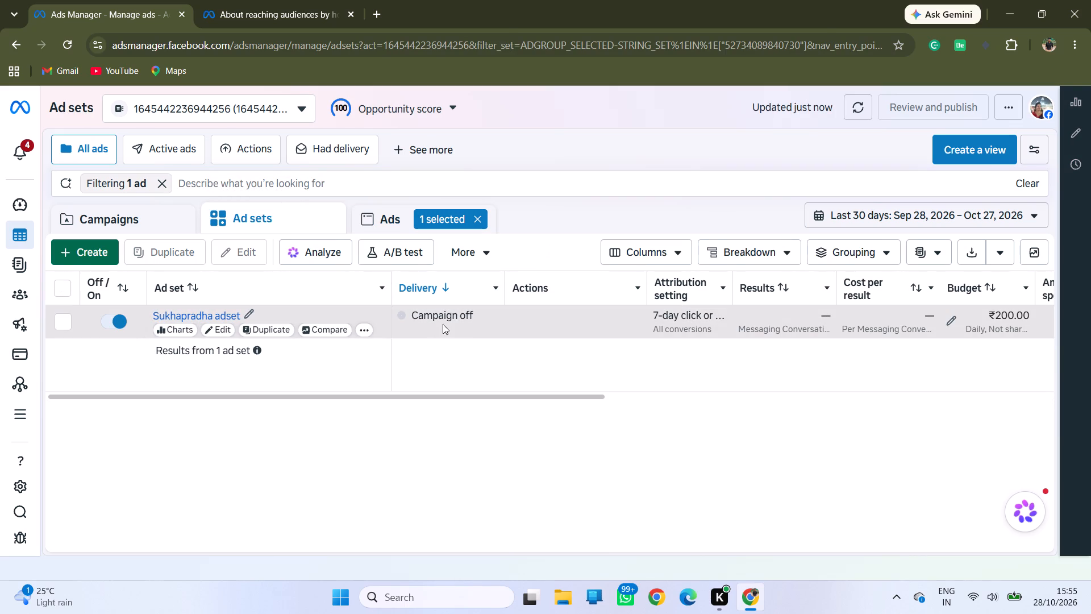
{"action": "left_click", "coordinate": [410, 317]}
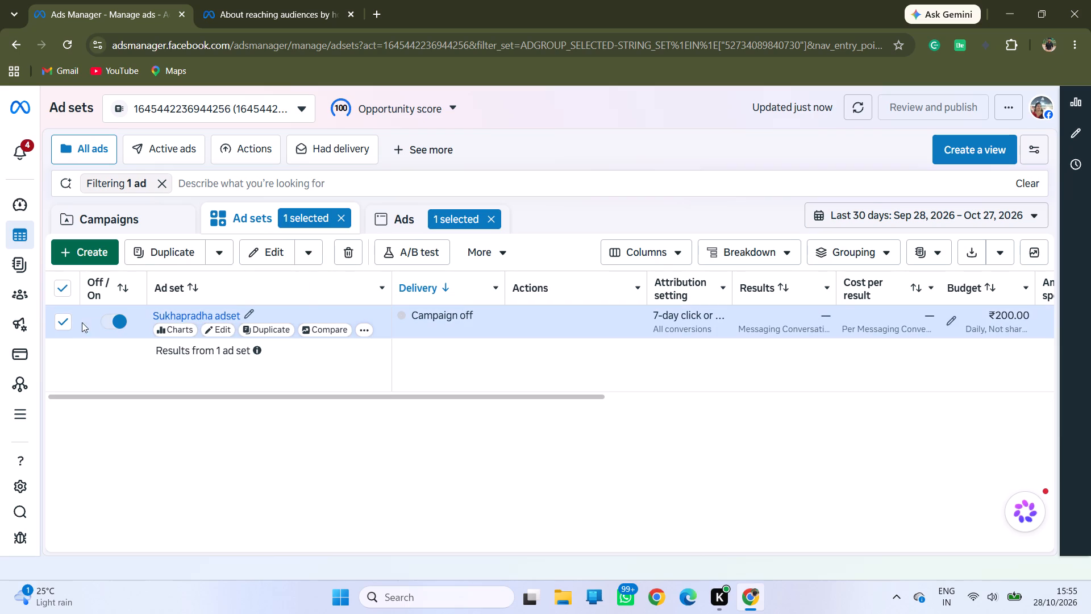
{"action": "left_click", "coordinate": [64, 289]}
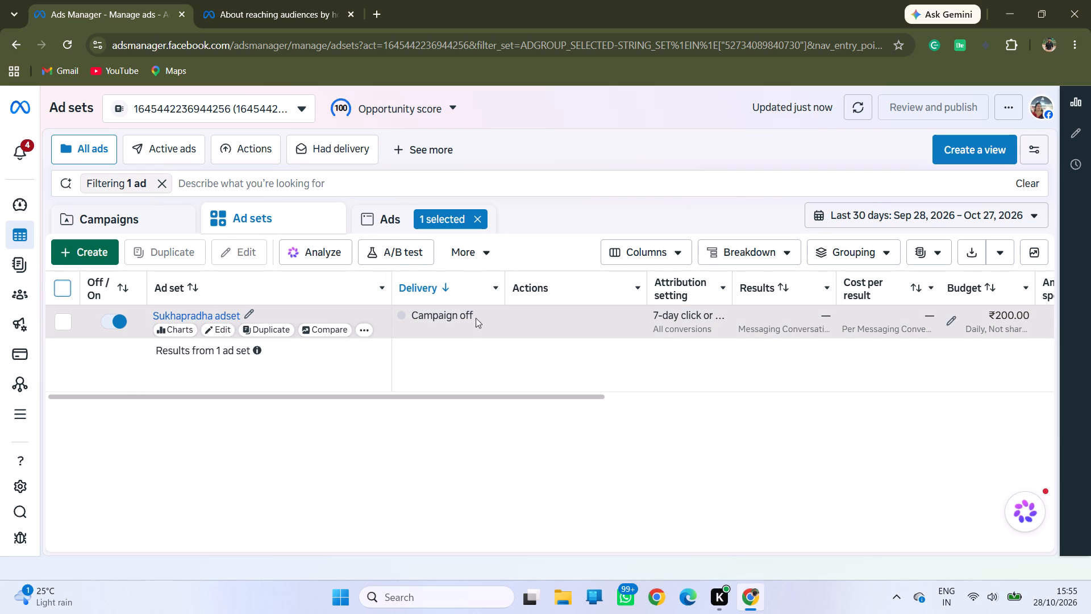
{"action": "left_click", "coordinate": [495, 287]}
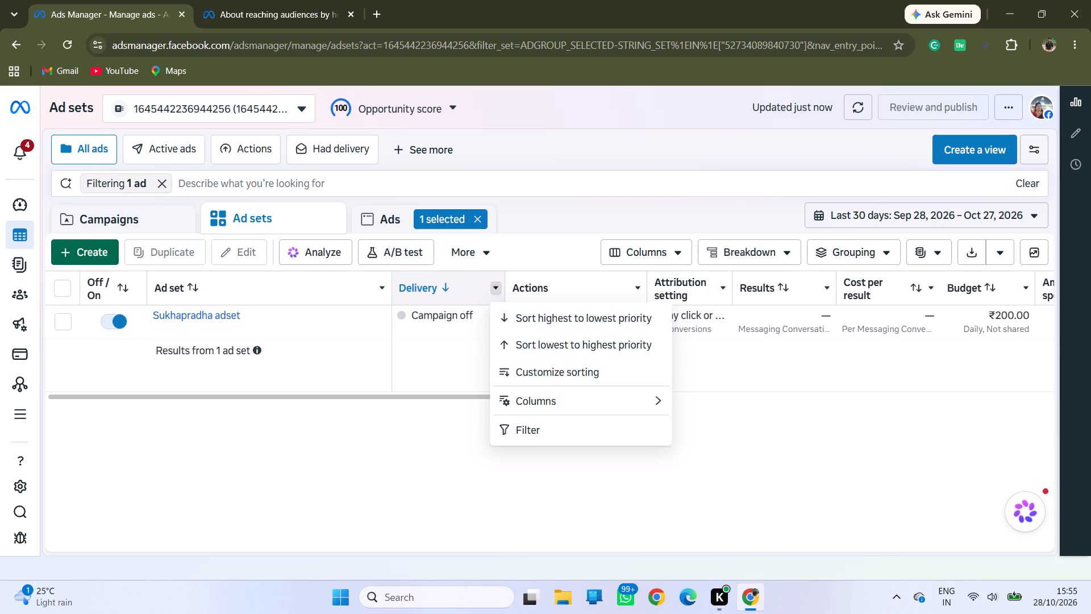
{"action": "double_click", "coordinate": [435, 323]}
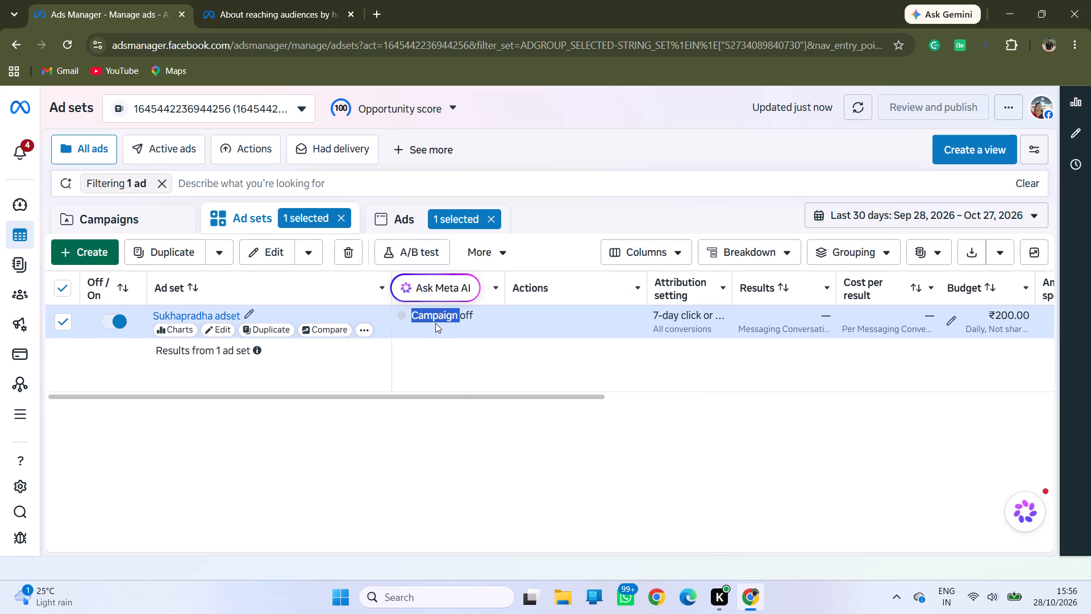
{"action": "double_click", "coordinate": [435, 323]}
{"action": "left_click", "coordinate": [461, 323]}
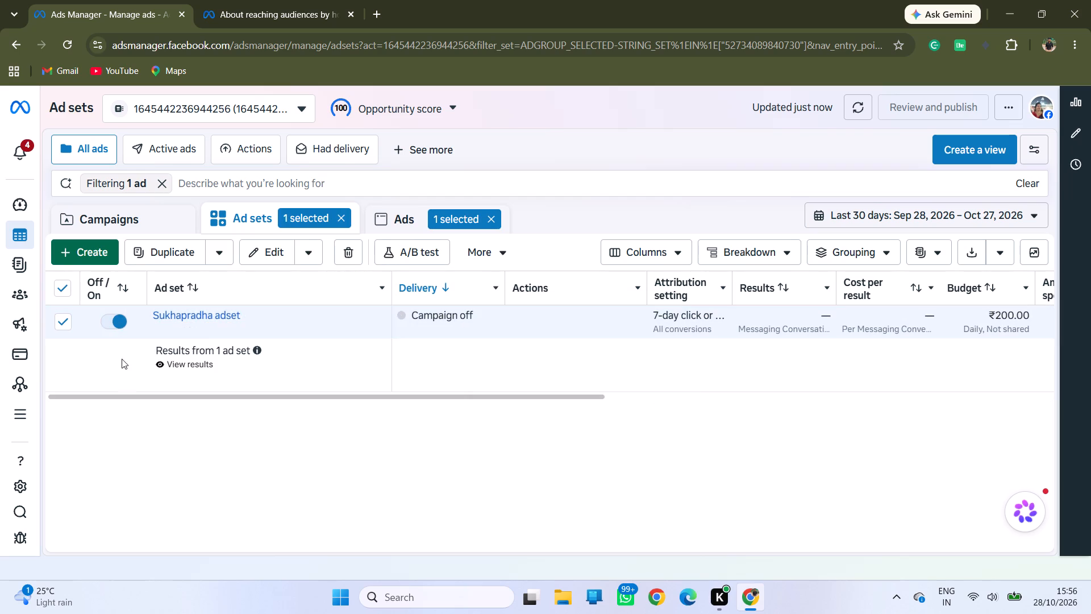
Show and hide the results summary for the Sukhapradha campaign at the campaign level.
{"action": "left_click", "coordinate": [116, 215]}
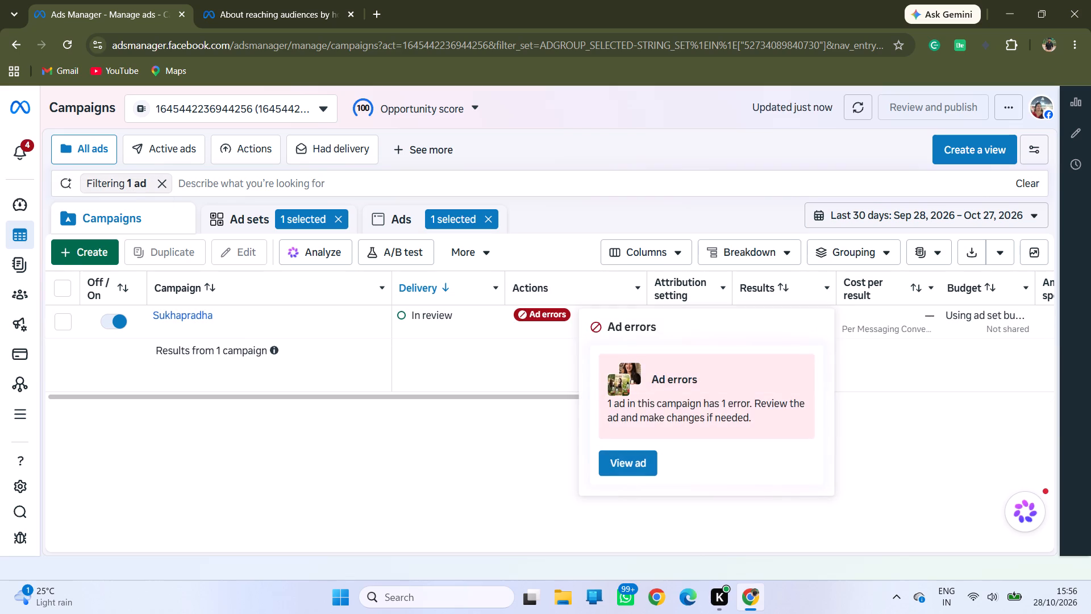
{"action": "left_click", "coordinate": [193, 364]}
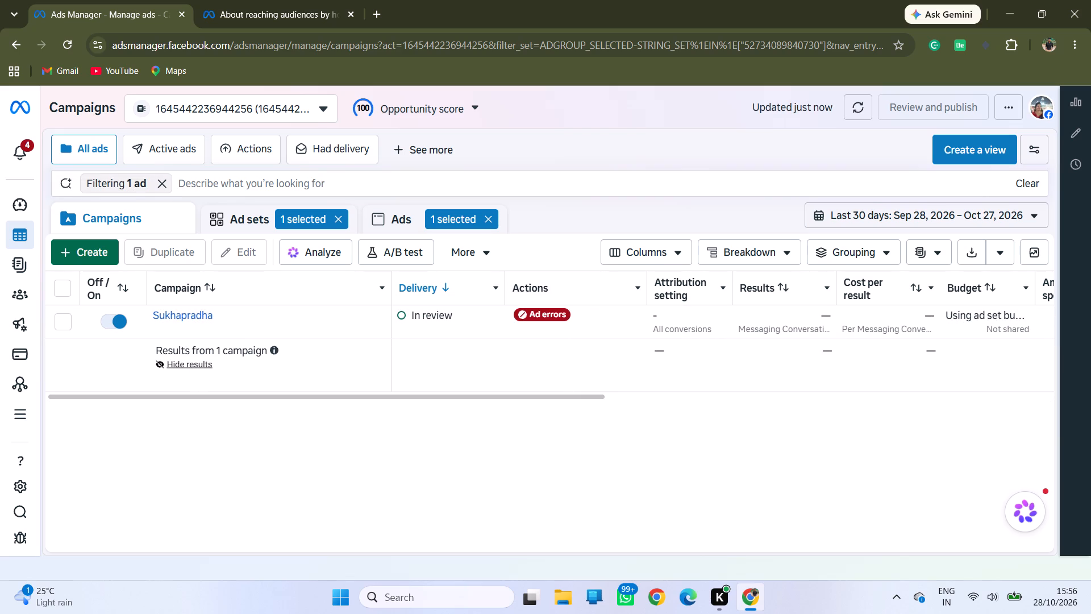
{"action": "left_click", "coordinate": [173, 364]}
{"action": "left_click", "coordinate": [173, 364]}
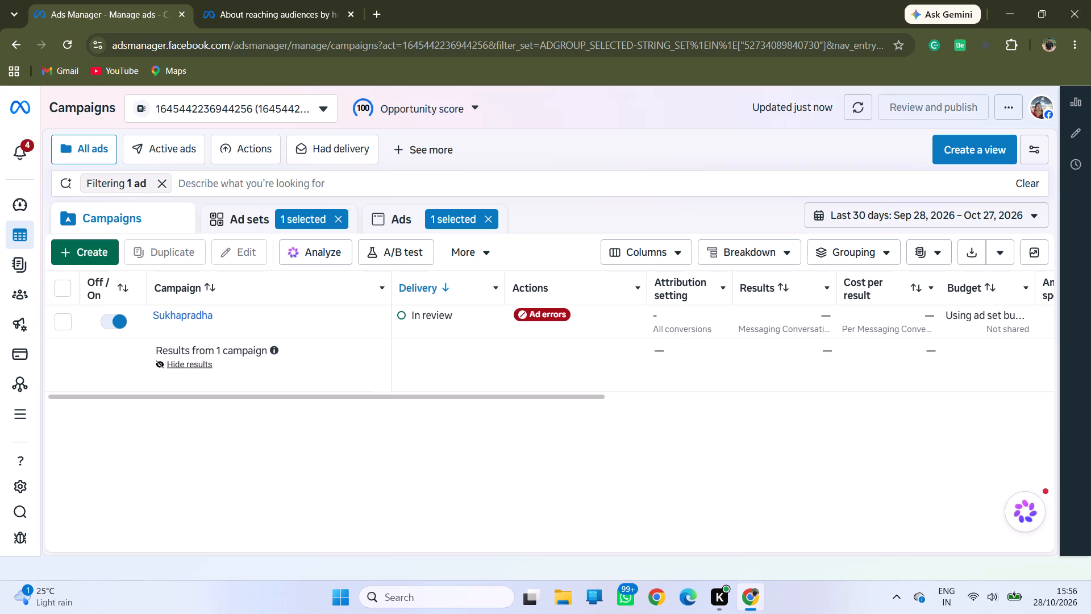
{"action": "left_click", "coordinate": [191, 364]}
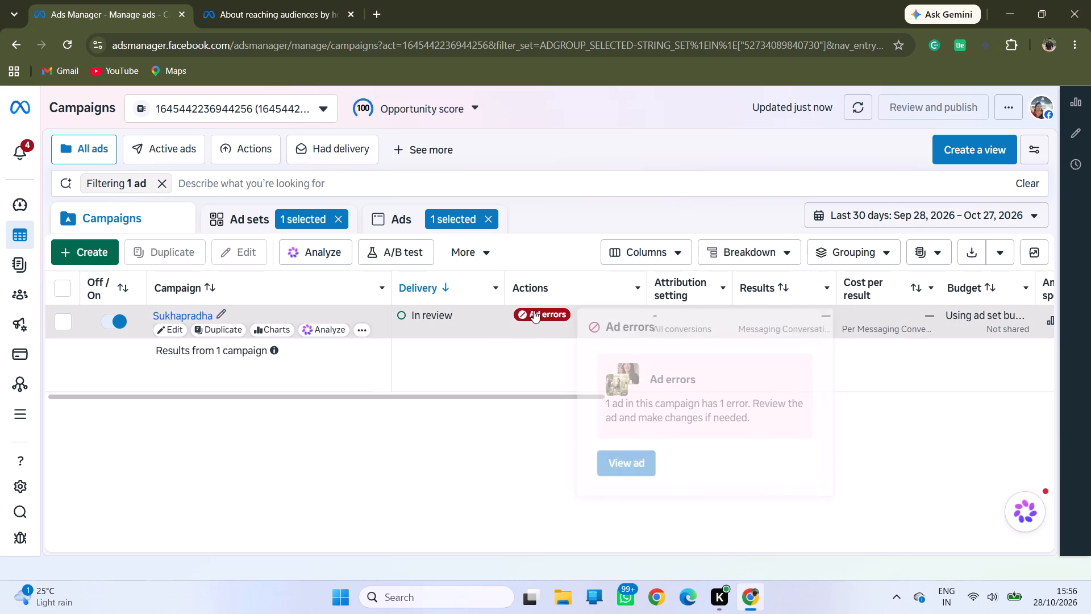
View the flagged ad from the campaign's ad errors again and examine its remaining columns through Ad set name.
{"action": "left_click", "coordinate": [534, 310]}
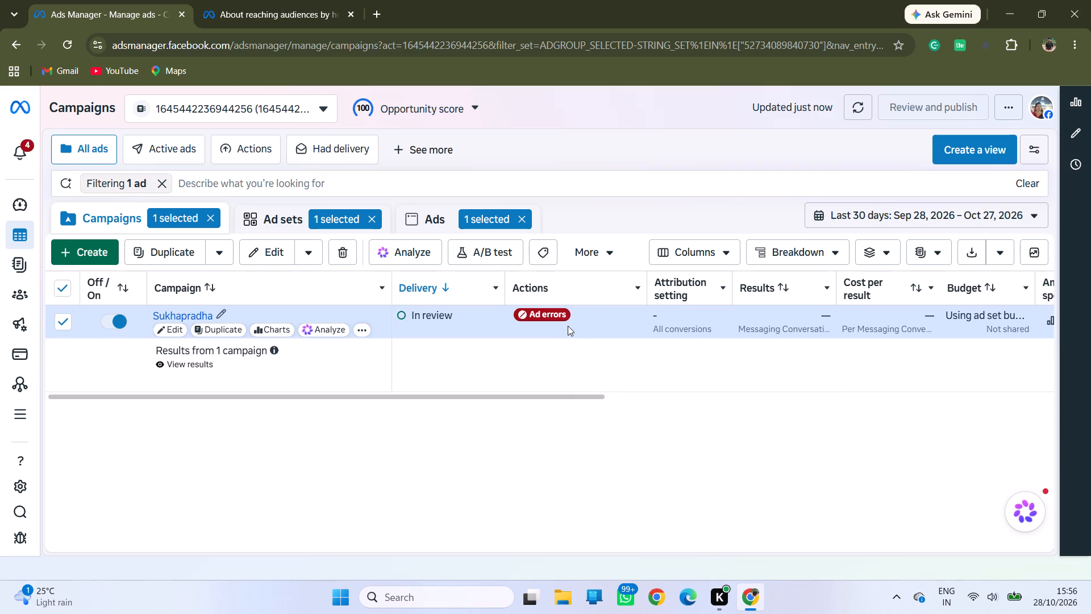
{"action": "left_click", "coordinate": [528, 312]}
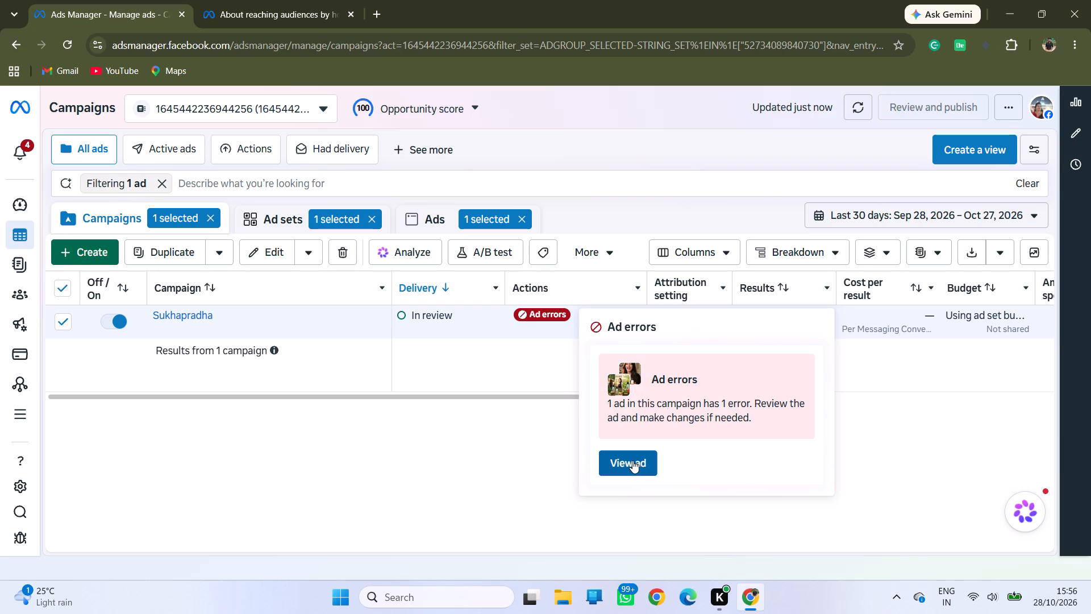
{"action": "left_click", "coordinate": [632, 460]}
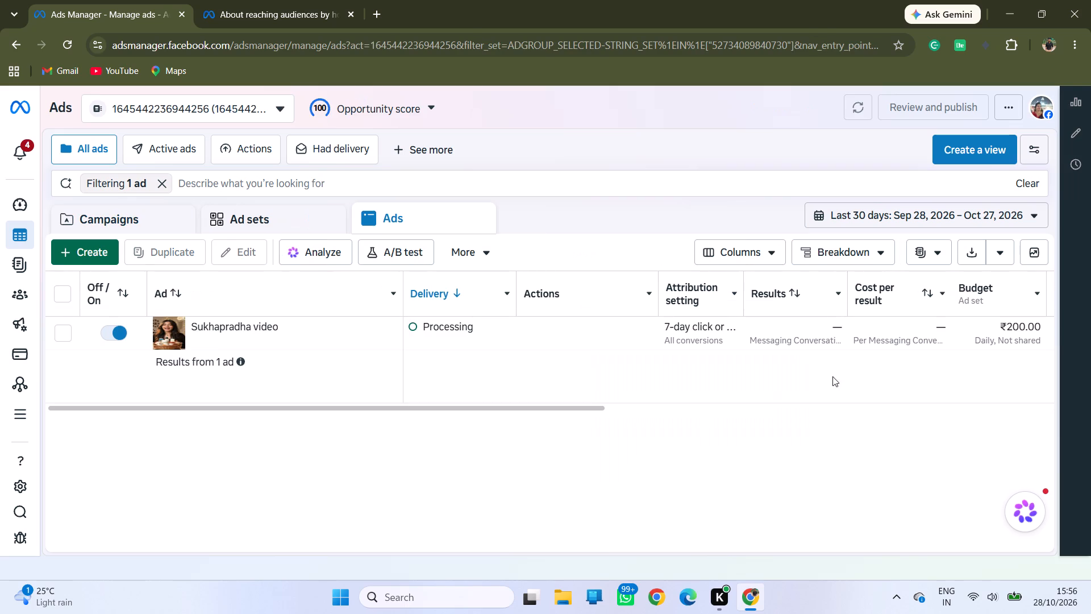
{"action": "scroll", "coordinate": [796, 333], "scroll_direction": "left", "scroll_amount": 8}
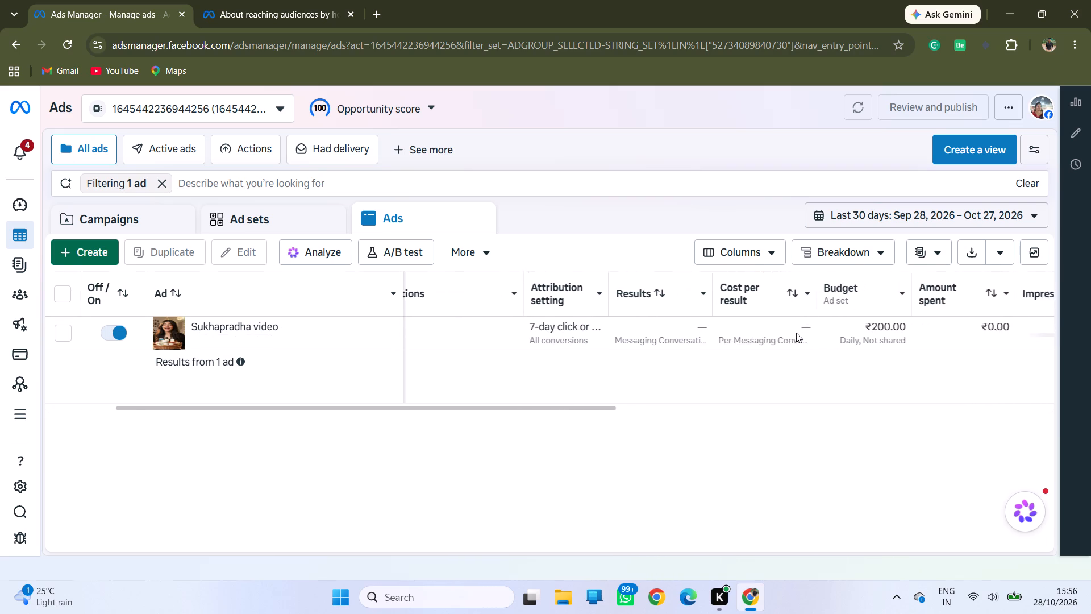
{"action": "scroll", "coordinate": [796, 333], "scroll_direction": "left", "scroll_amount": 13}
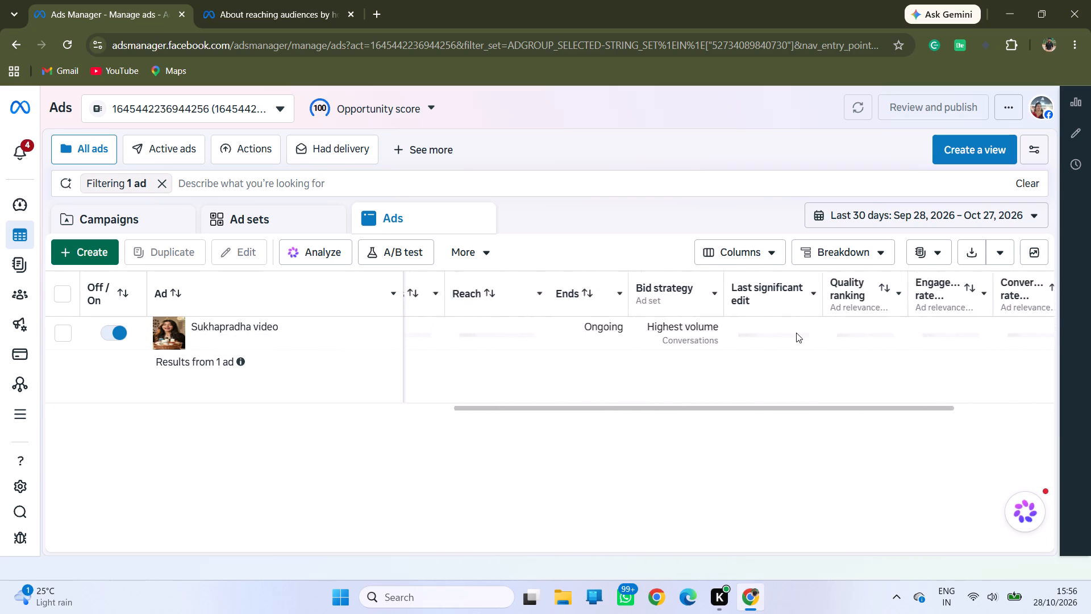
{"action": "scroll", "coordinate": [796, 333], "scroll_direction": "left", "scroll_amount": 9}
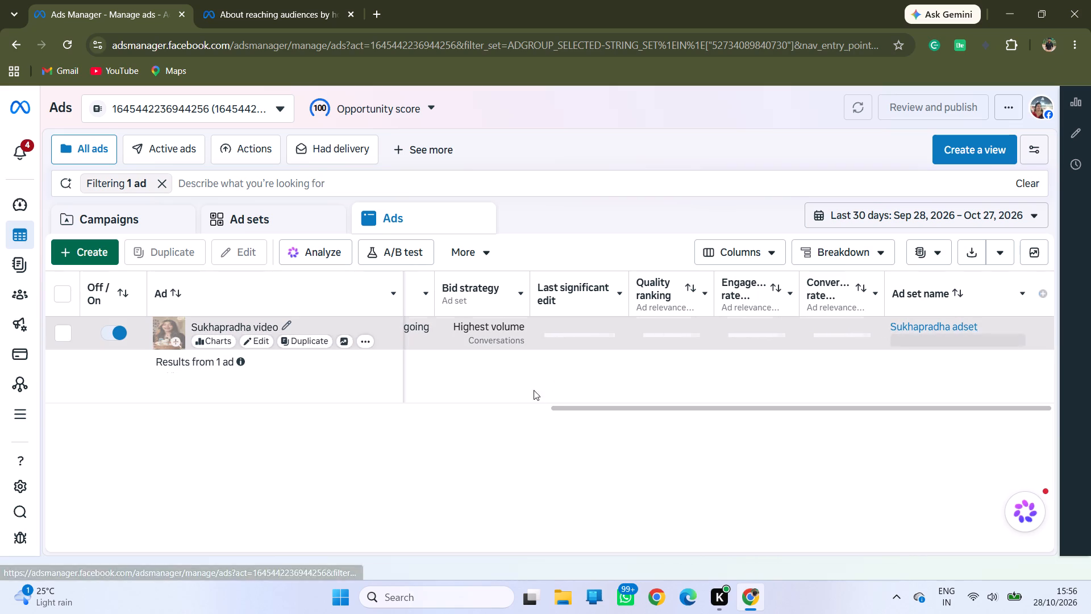
Open the Sukhapradha adset from the ad's Ad set name entry and check its delivery status.
{"action": "left_click", "coordinate": [919, 328]}
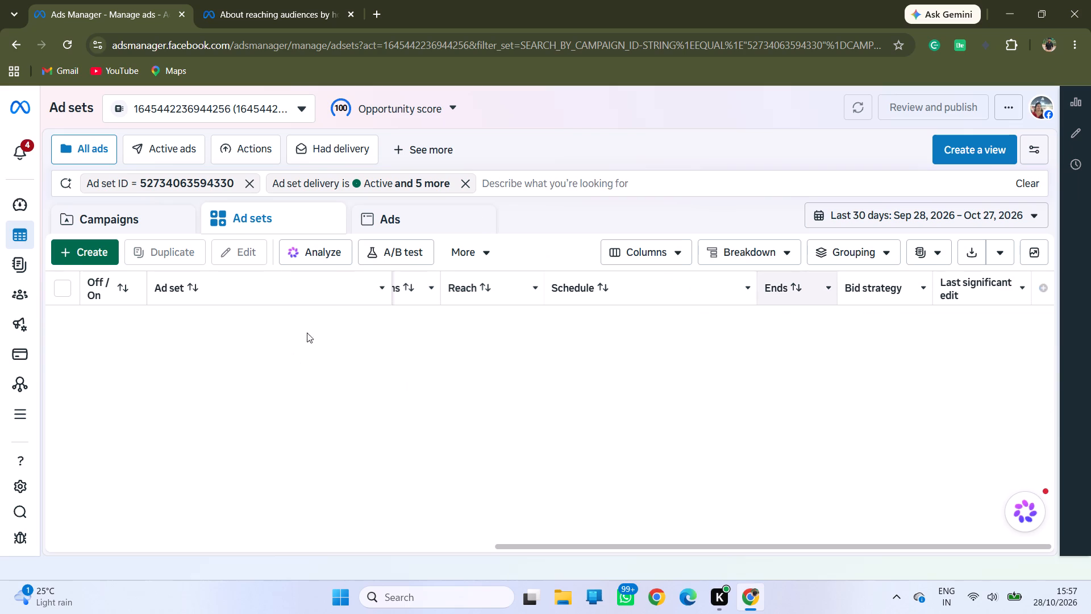
{"action": "scroll", "coordinate": [390, 341], "scroll_direction": "right", "scroll_amount": 12}
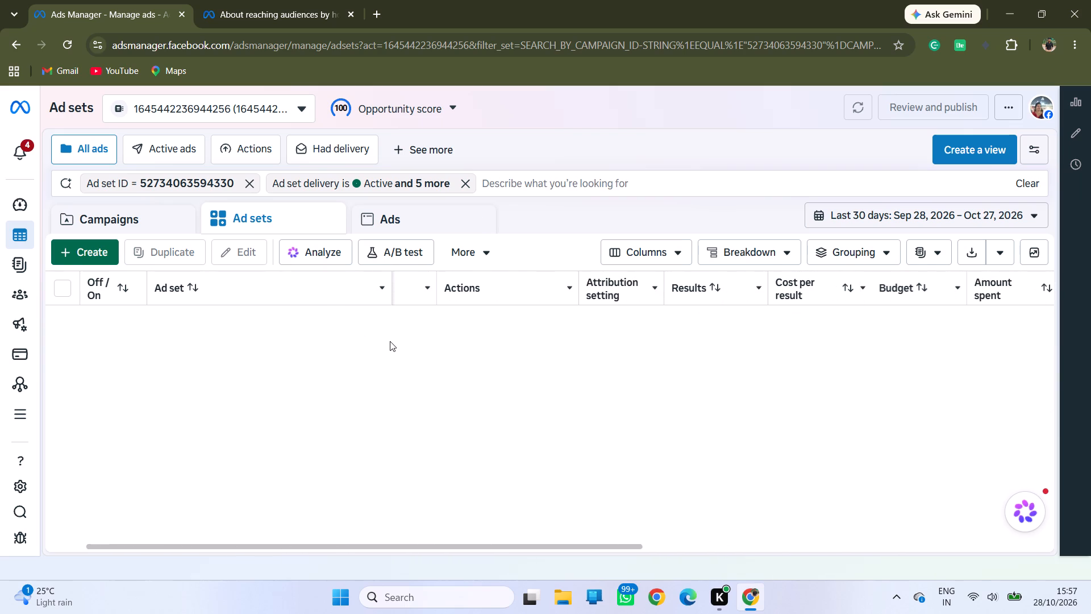
{"action": "scroll", "coordinate": [390, 341], "scroll_direction": "right", "scroll_amount": 7}
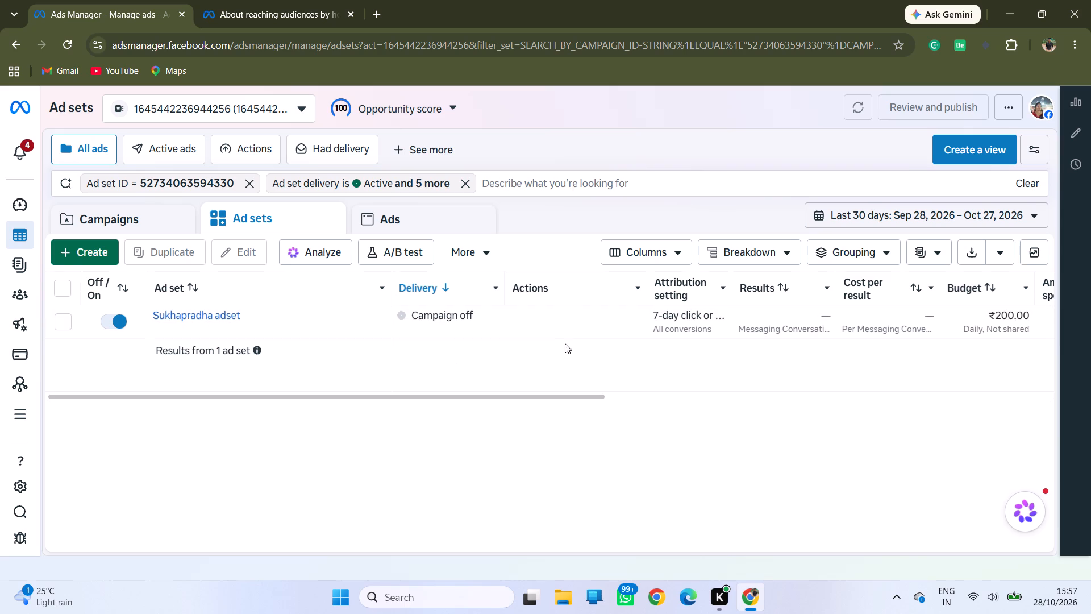
{"action": "left_click", "coordinate": [494, 292]}
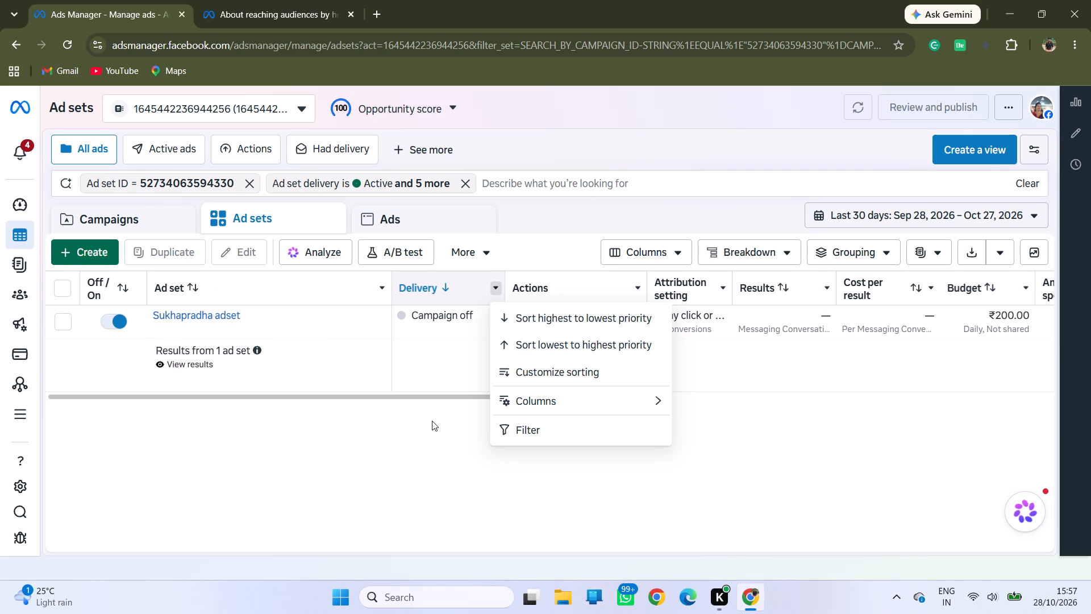
{"action": "left_click", "coordinate": [388, 482]}
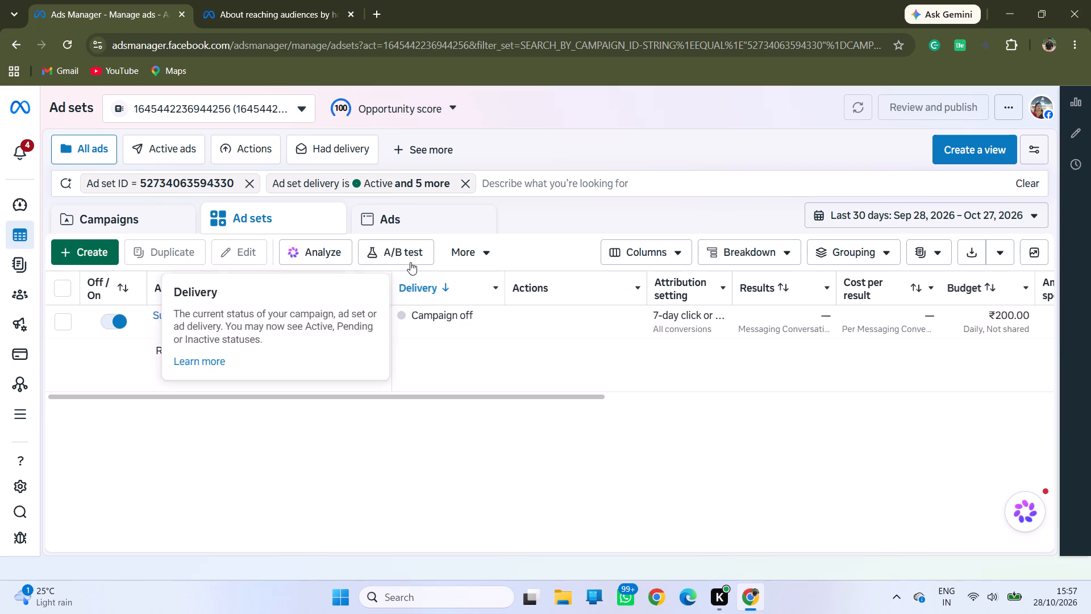
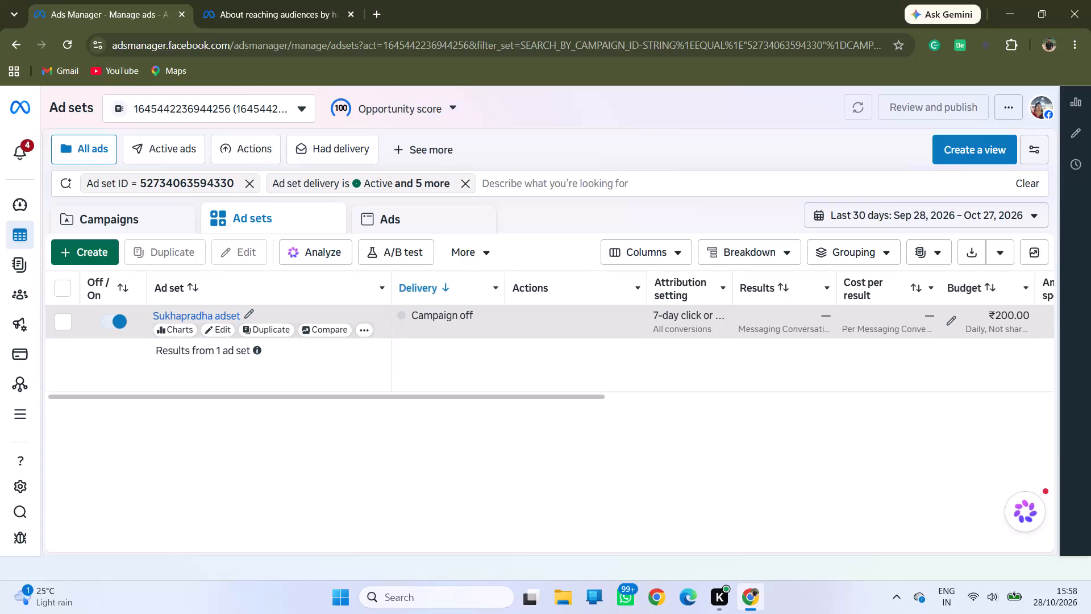
Reverse the Delivery sort order in the ad sets table and inspect the Delivery column's options and the Sukhapradha adset's status.
{"action": "left_click", "coordinate": [464, 316]}
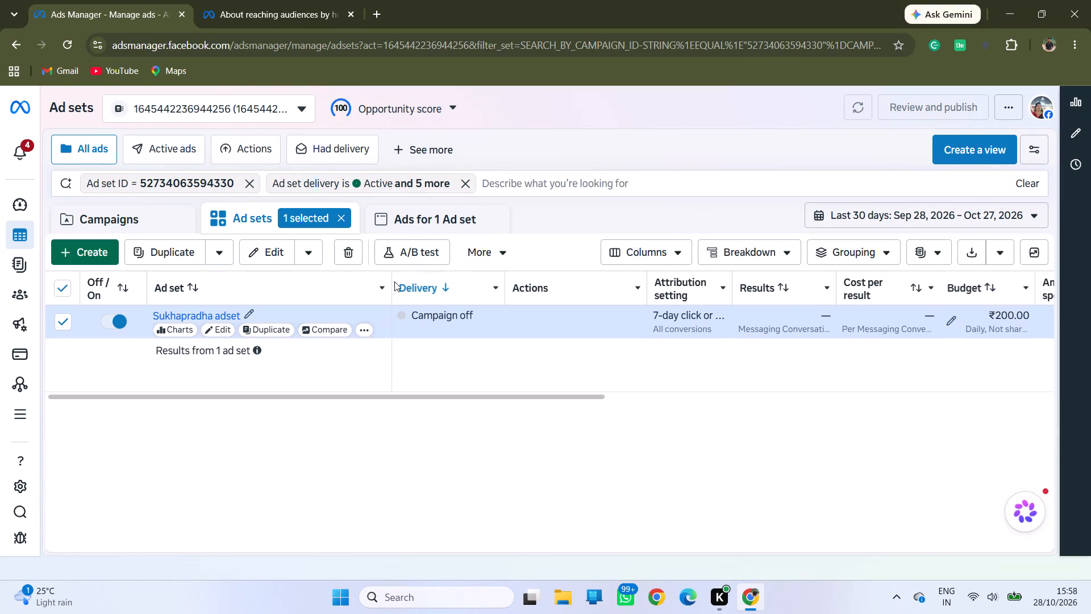
{"action": "left_click", "coordinate": [346, 213]}
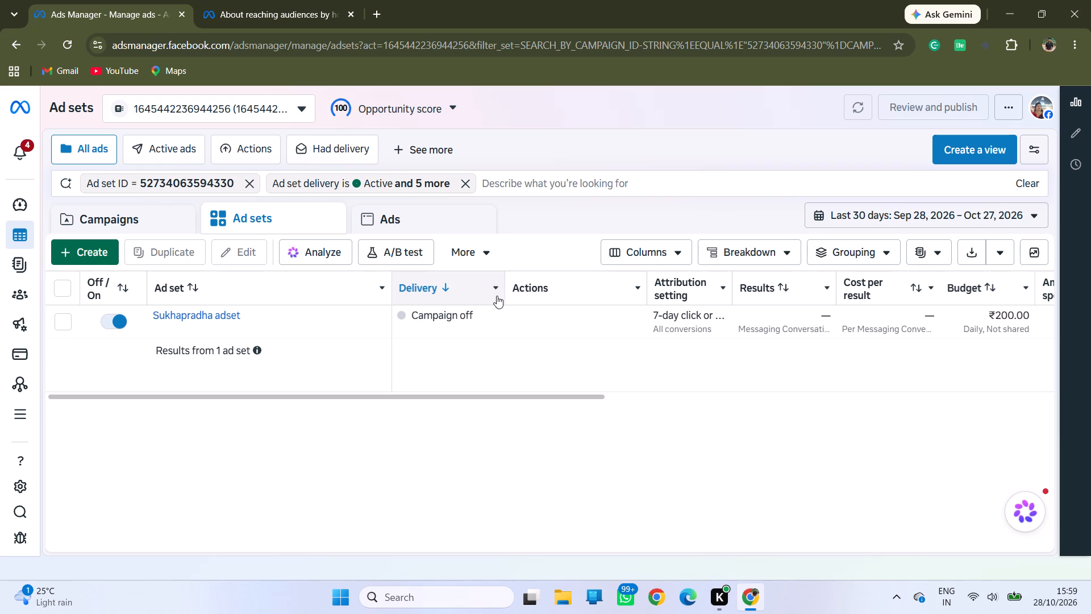
{"action": "left_click", "coordinate": [497, 296]}
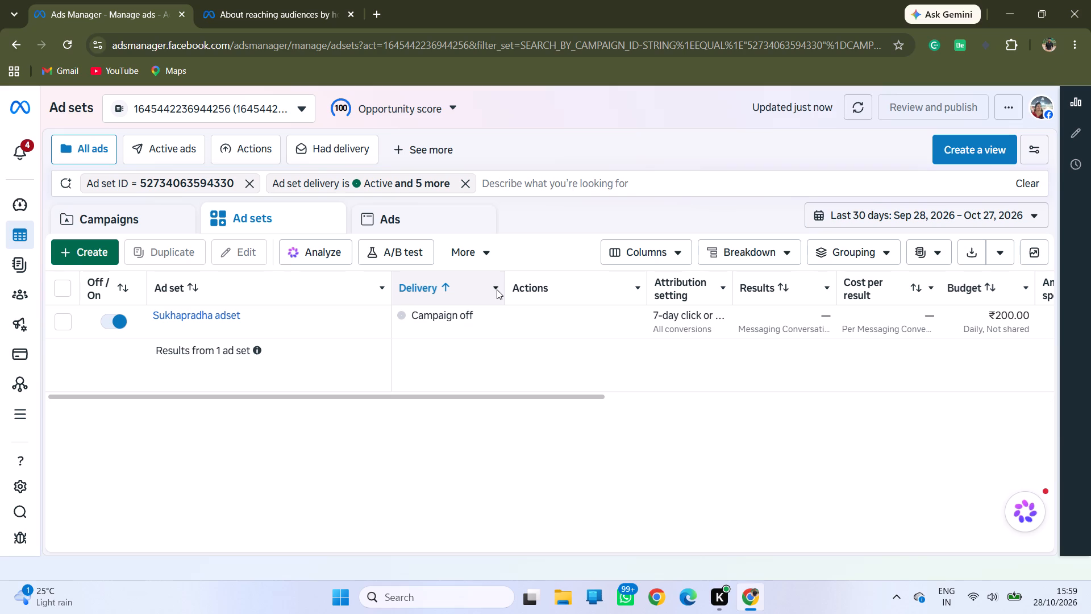
{"action": "left_click", "coordinate": [497, 289]}
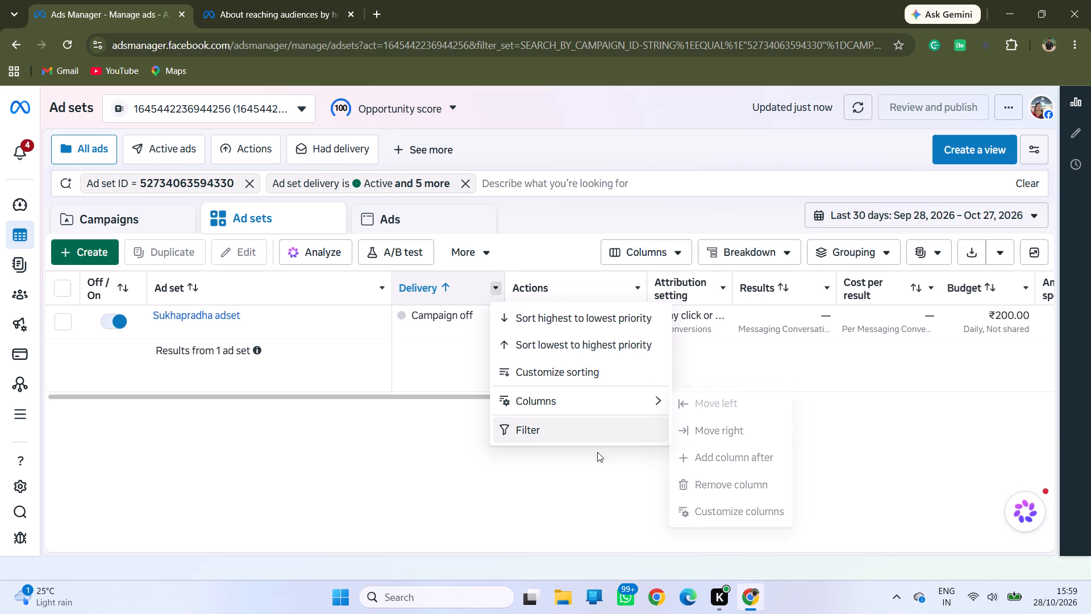
{"action": "left_click", "coordinate": [568, 490]}
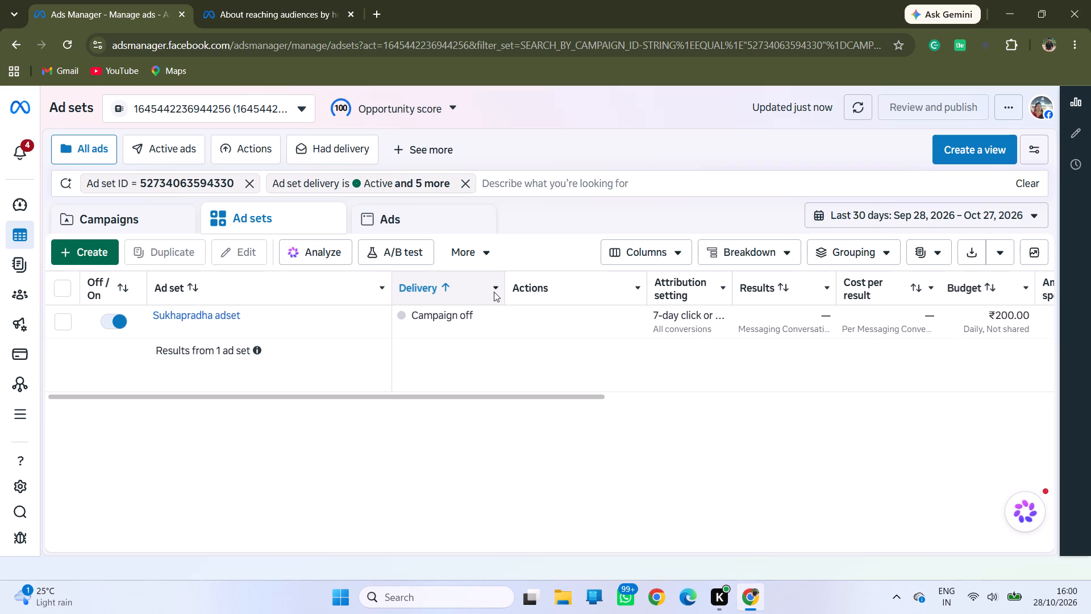
Inspect the Sukhapradha campaign's delivery status, the Delivery column's options and the campaign's additional edit options.
{"action": "left_click", "coordinate": [106, 219]}
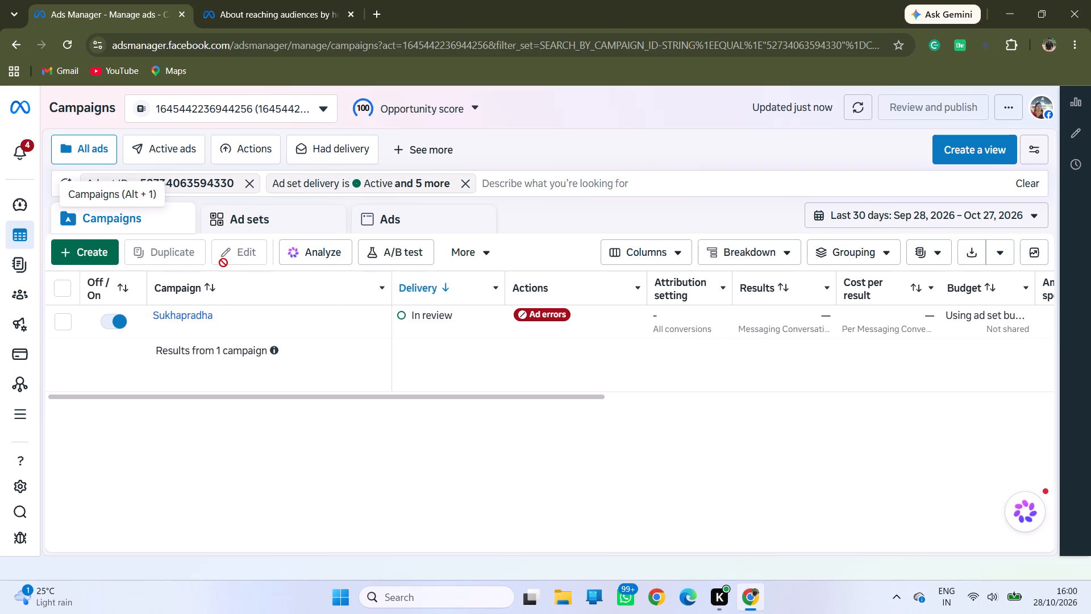
{"action": "left_click", "coordinate": [494, 289]}
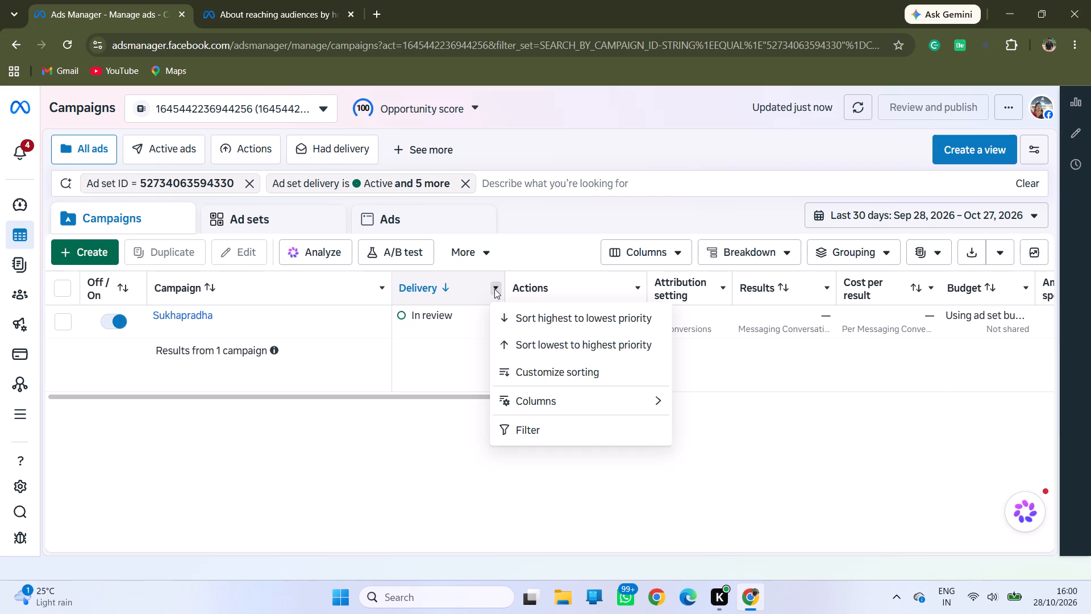
{"action": "left_click", "coordinate": [418, 317]}
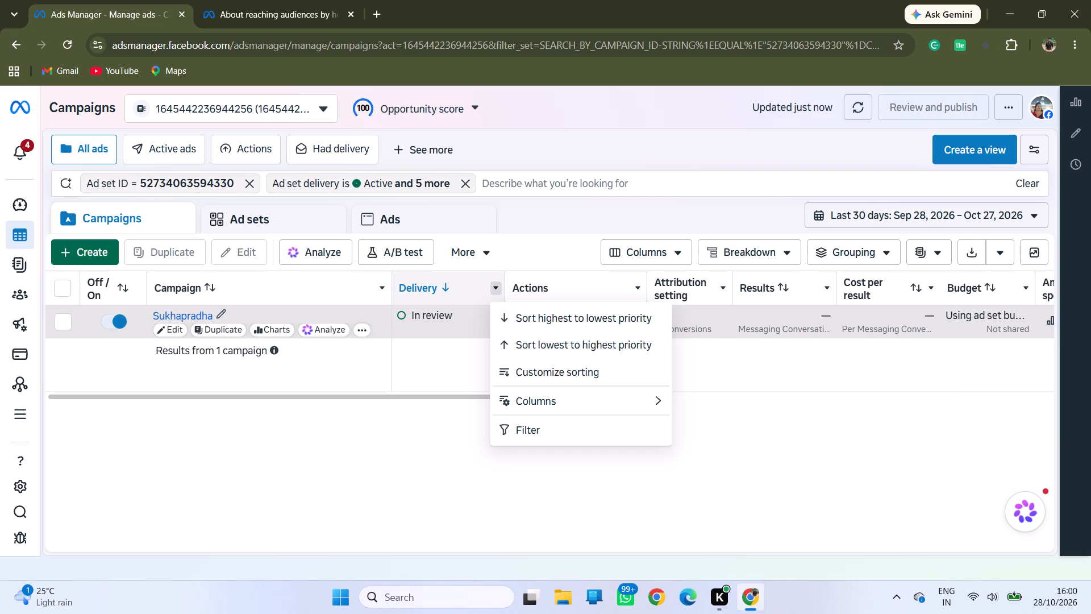
{"action": "left_click", "coordinate": [407, 316]}
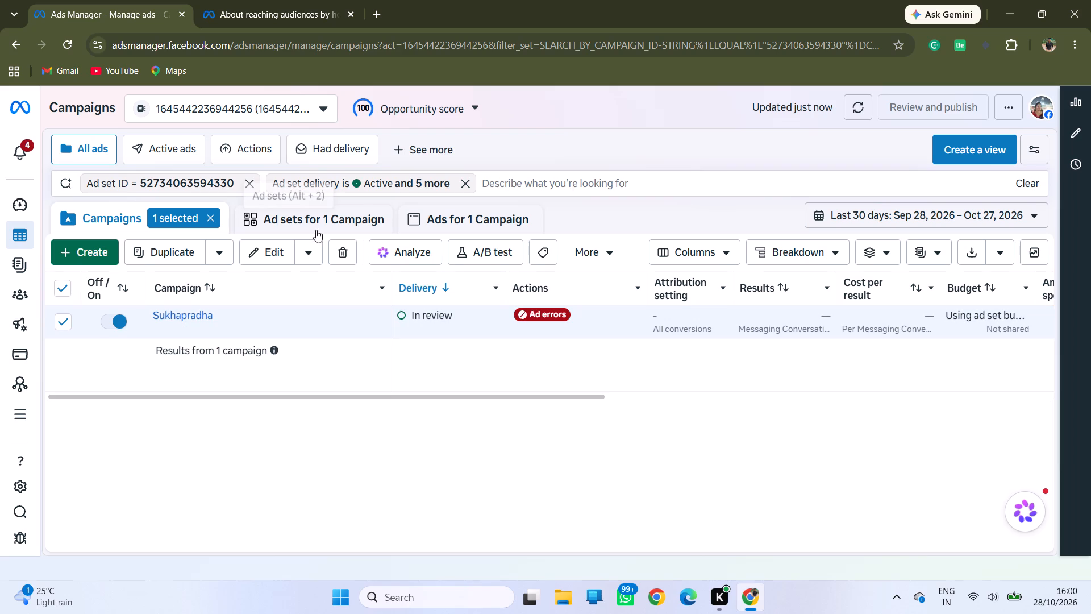
{"action": "left_click", "coordinate": [309, 250]}
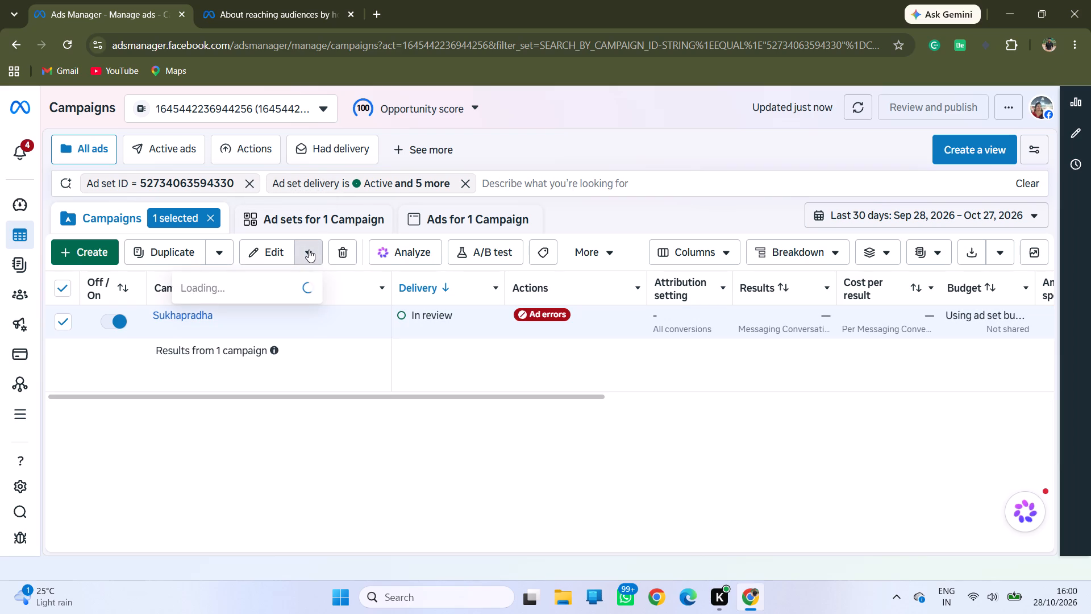
{"action": "left_click", "coordinate": [309, 250]}
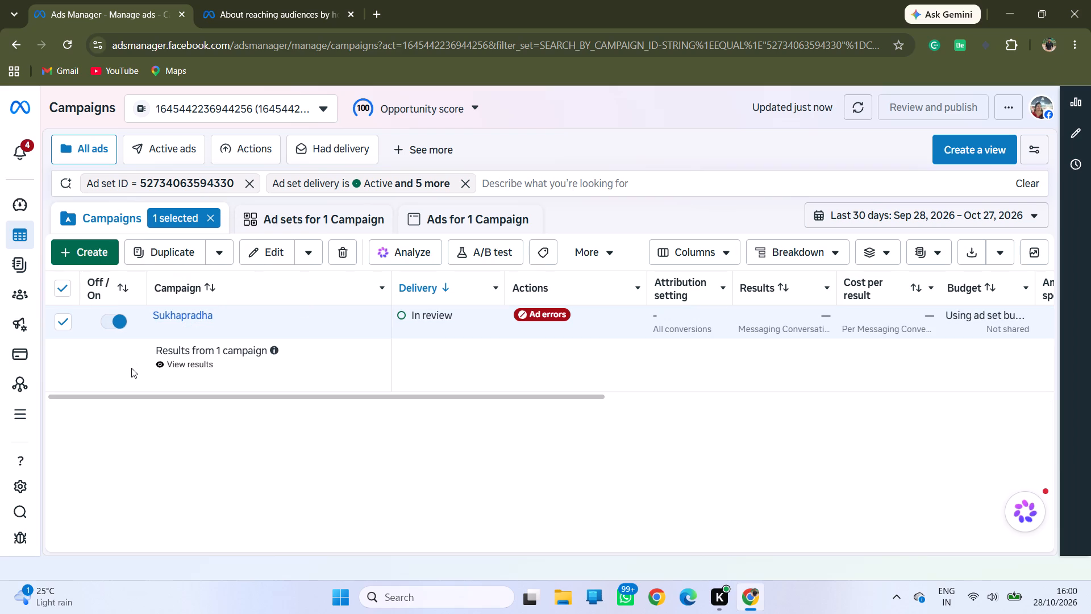
Compare the delivery status of the Sukhapradha adset with that of its campaign, clearing the campaign selection.
{"action": "left_click", "coordinate": [342, 218]}
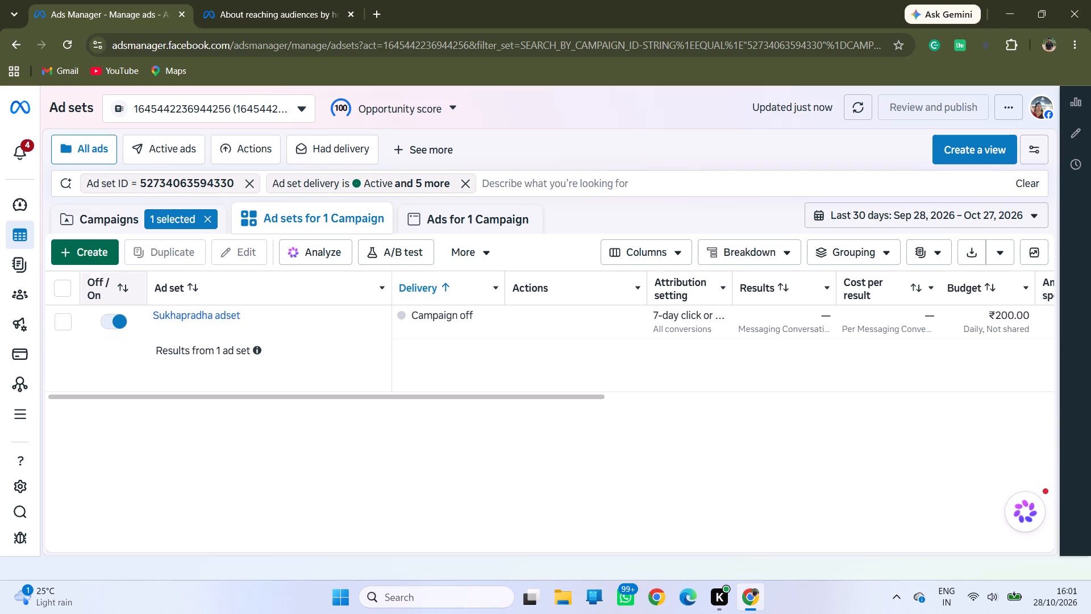
{"action": "left_click", "coordinate": [206, 223]}
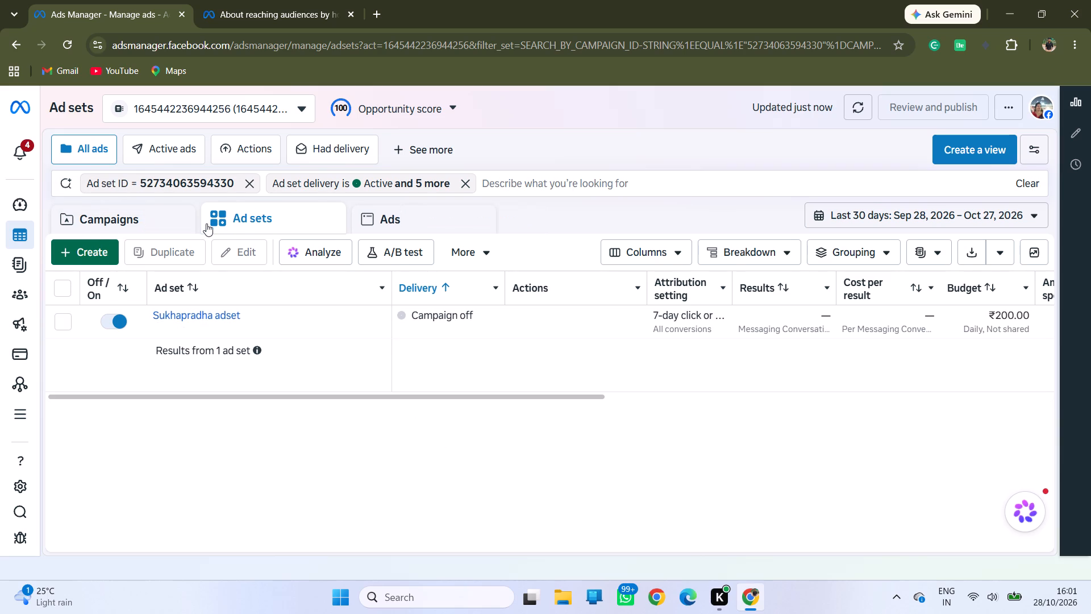
{"action": "left_click", "coordinate": [128, 216]}
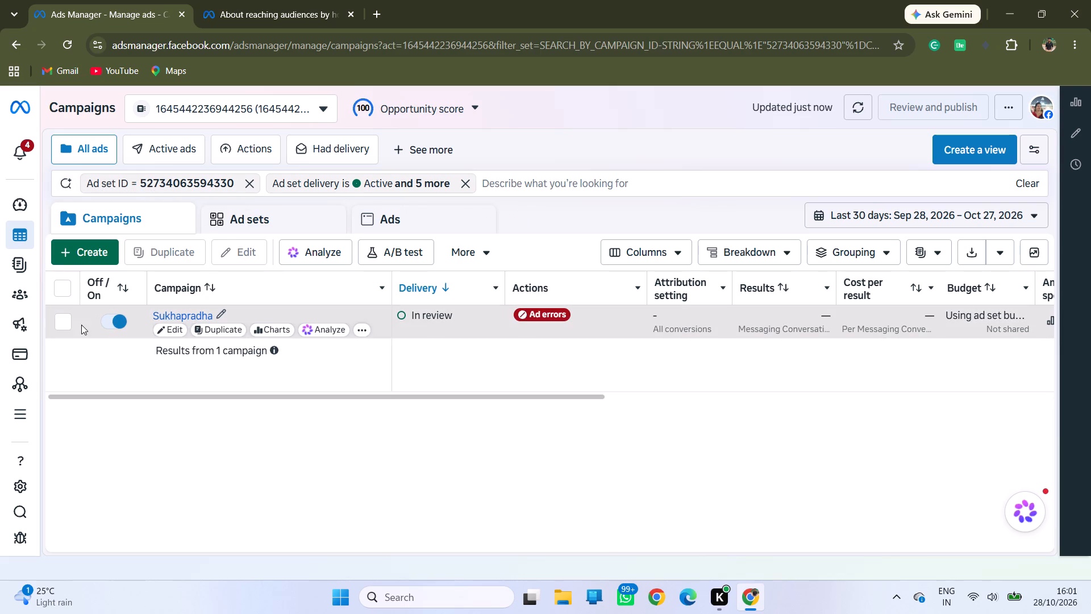
{"action": "left_click", "coordinate": [274, 229]}
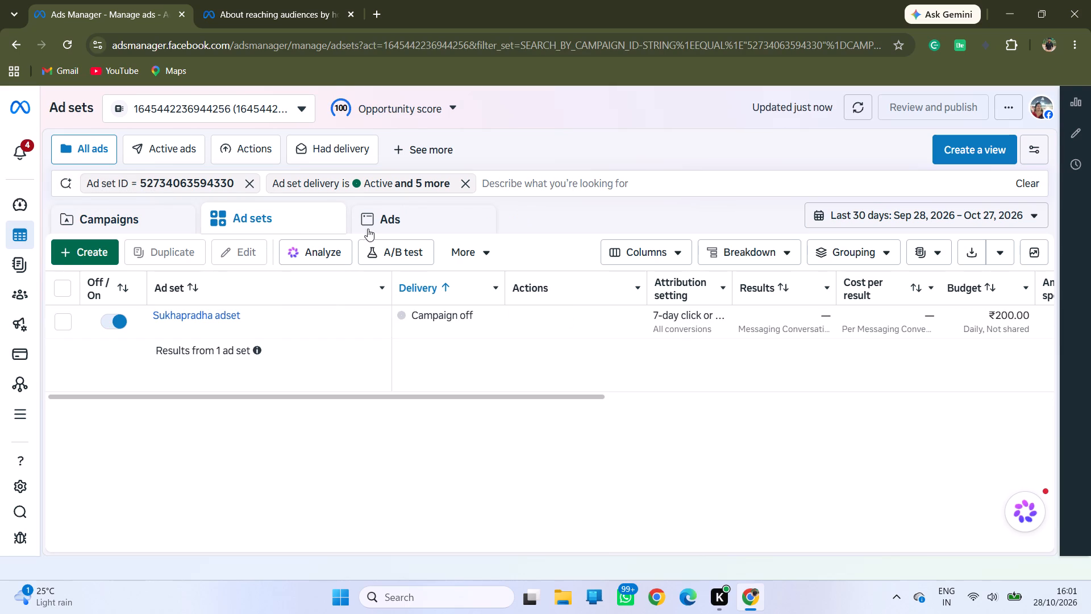
Switch the Sukhapradha campaign off and back on at the campaign level.
{"action": "left_click", "coordinate": [116, 218]}
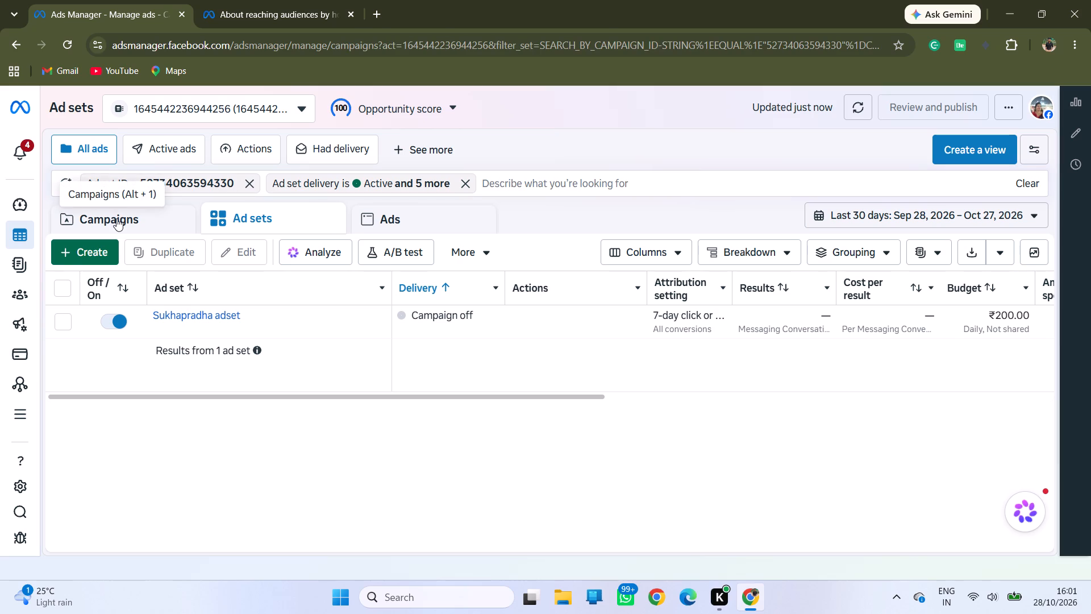
{"action": "left_click", "coordinate": [108, 321]}
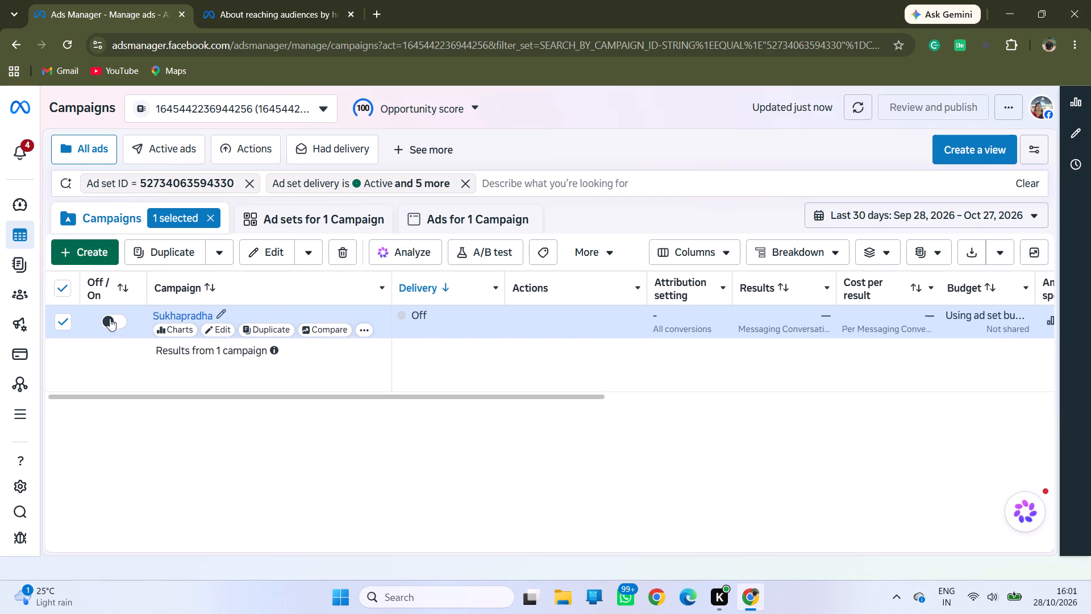
{"action": "left_click", "coordinate": [117, 320]}
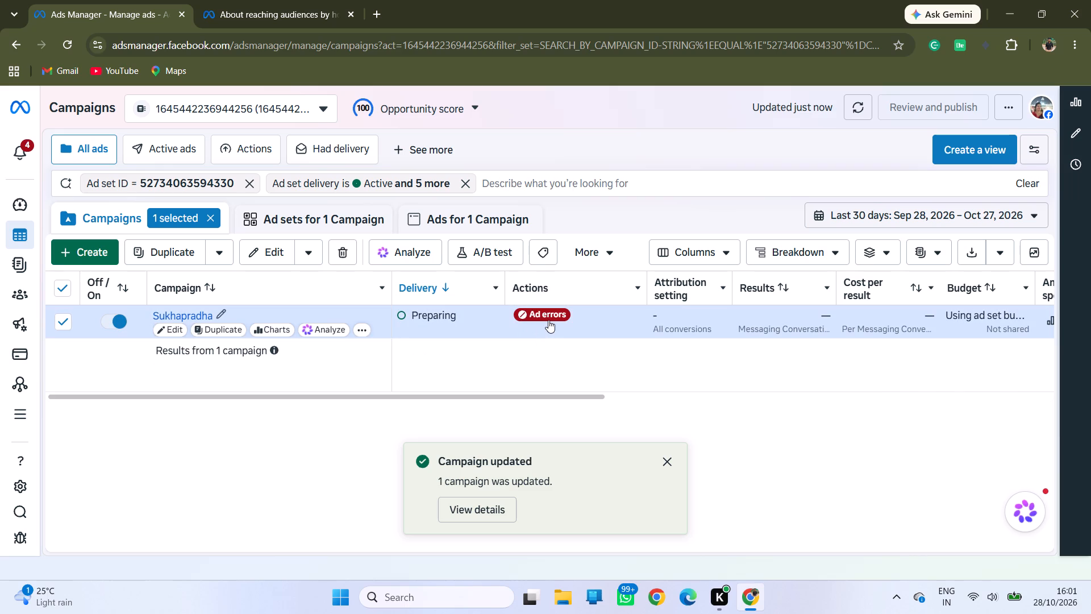
View the flagged ad from the campaign's ad errors and check delivery at the ad, ad set and campaign levels.
{"action": "left_click", "coordinate": [548, 320]}
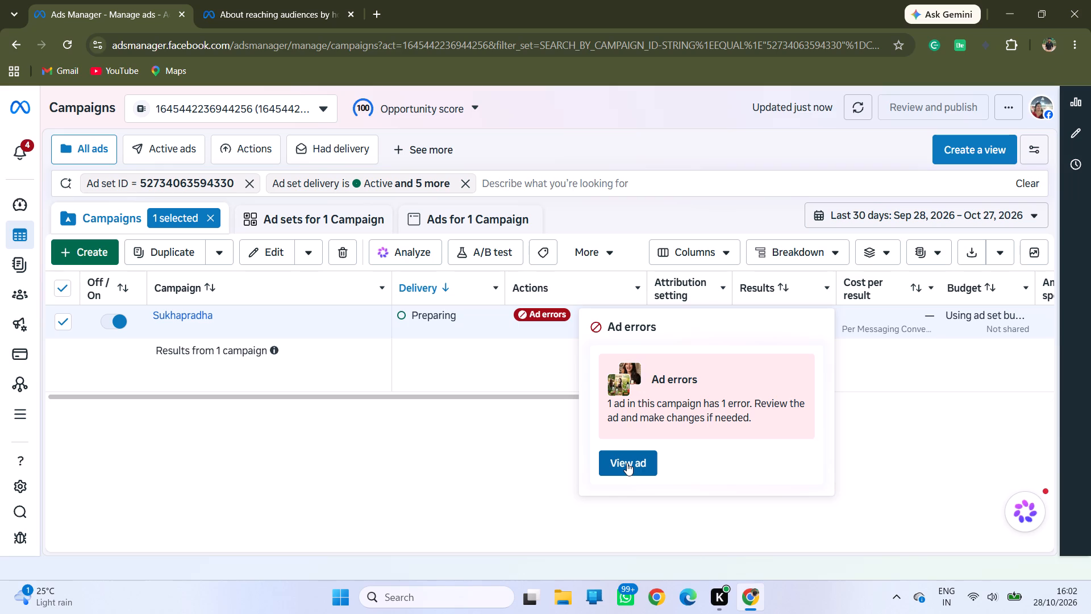
{"action": "left_click", "coordinate": [627, 463]}
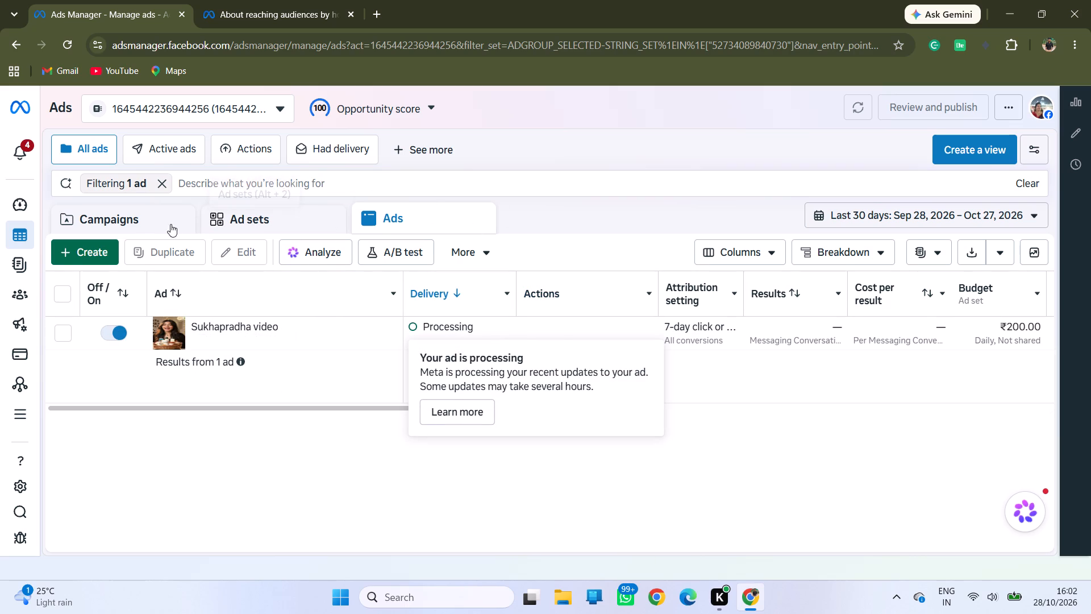
{"action": "left_click", "coordinate": [278, 224]}
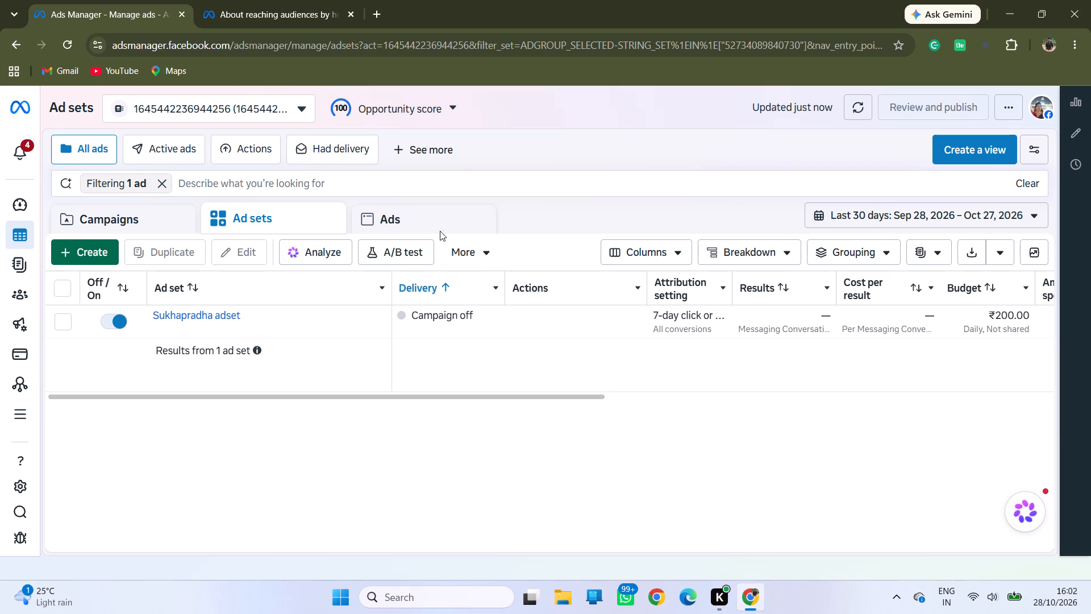
{"action": "left_click", "coordinate": [407, 217]}
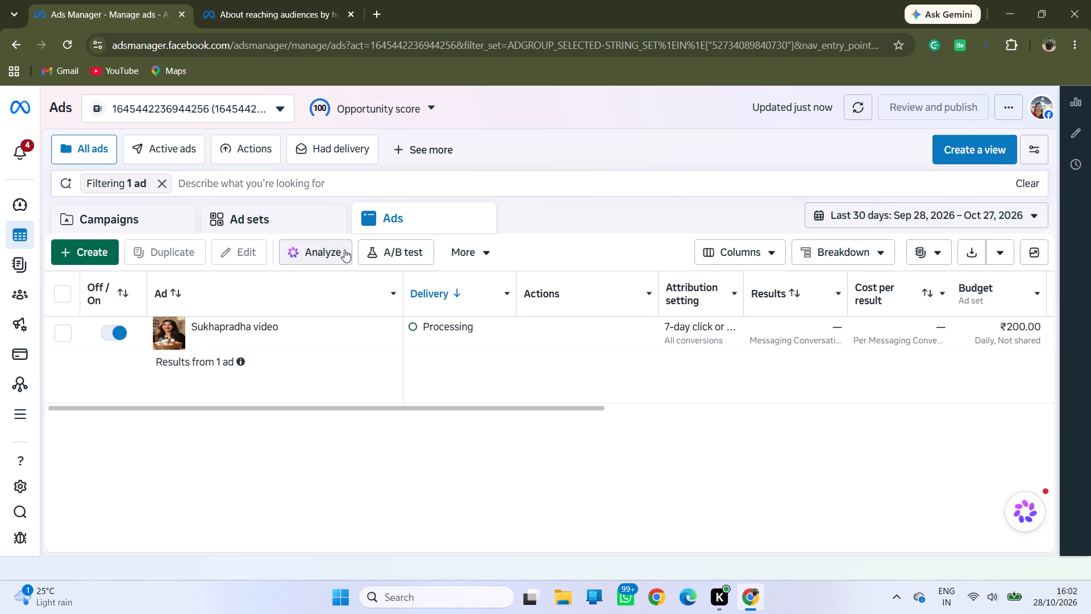
{"action": "left_click", "coordinate": [282, 214]}
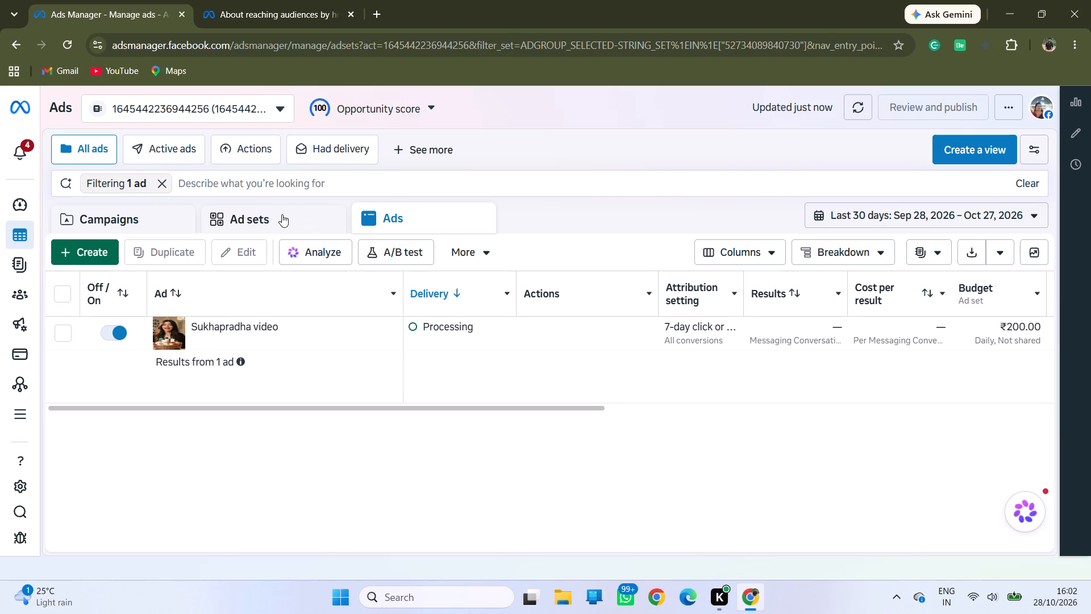
{"action": "left_click", "coordinate": [160, 212]}
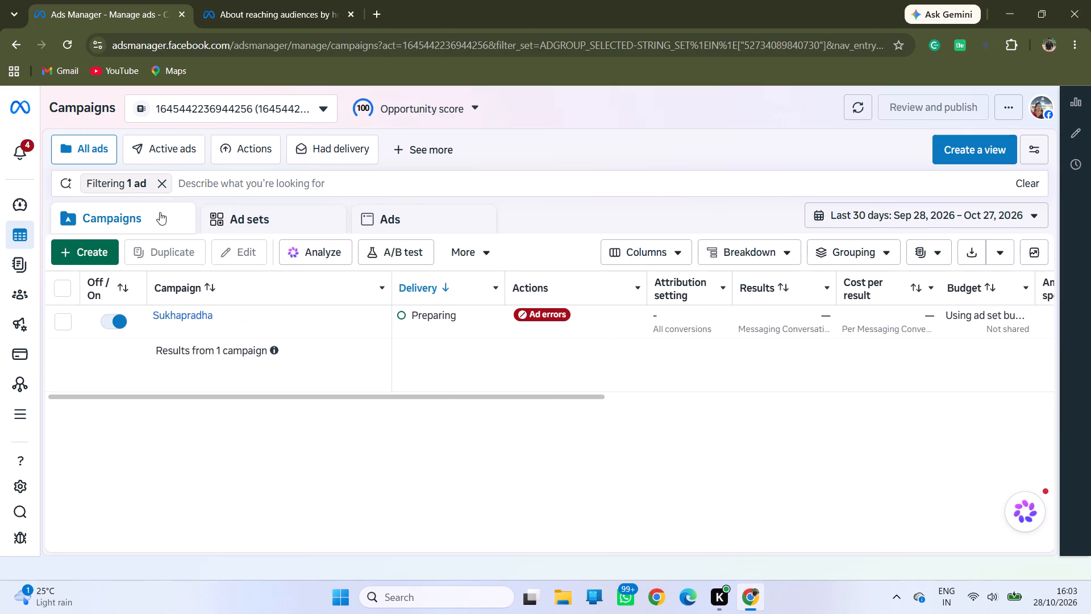
Recheck the Sukhapradha campaign's ad errors and examine its remaining columns through Bid strategy.
{"action": "left_click", "coordinate": [539, 310]}
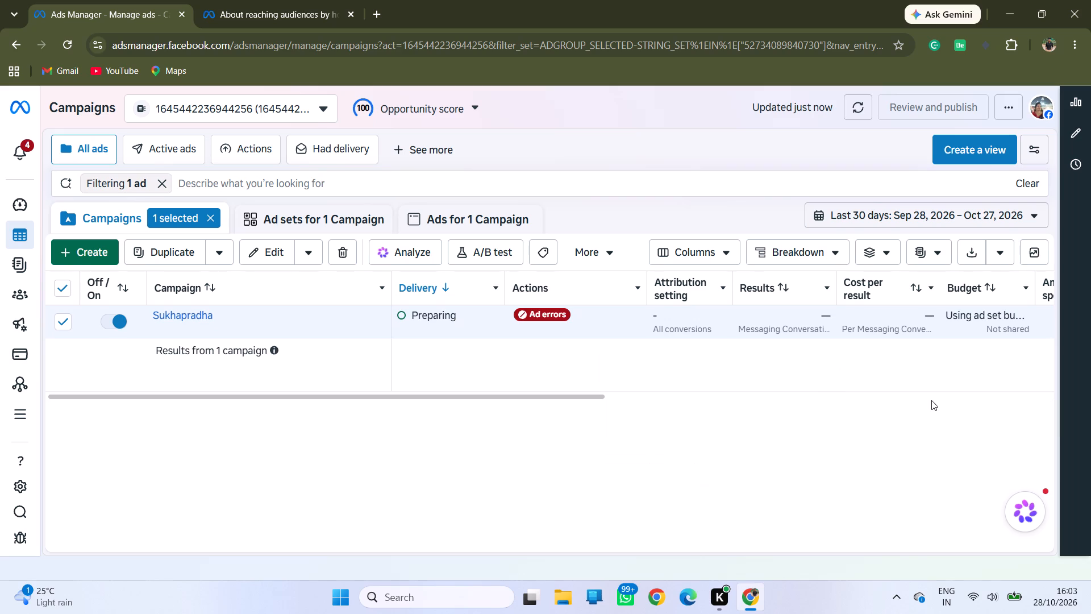
{"action": "scroll", "coordinate": [985, 325], "scroll_direction": "left", "scroll_amount": 2}
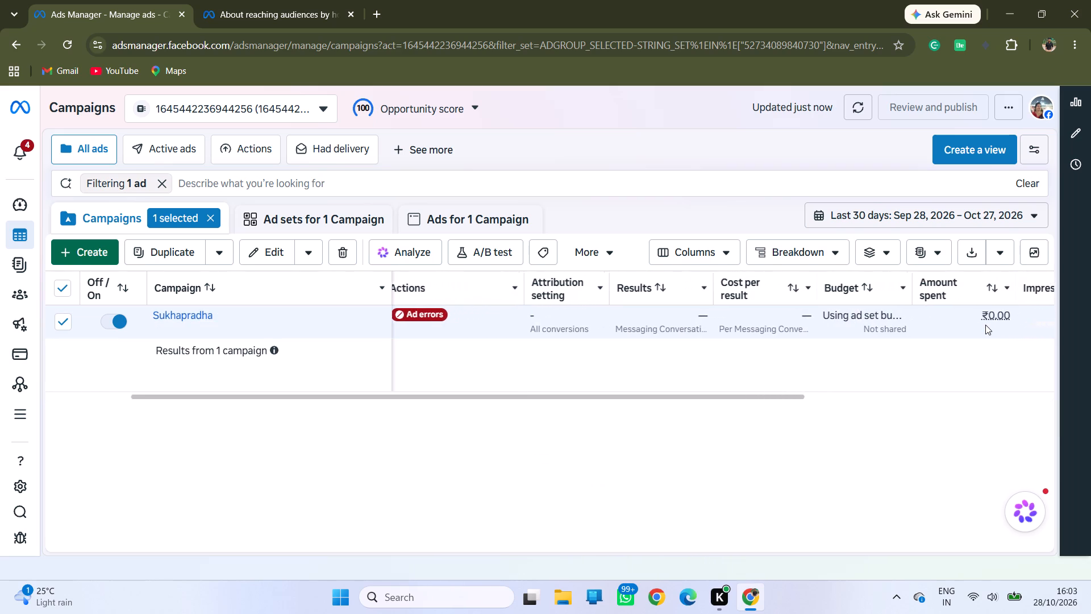
{"action": "scroll", "coordinate": [985, 325], "scroll_direction": "left", "scroll_amount": 4}
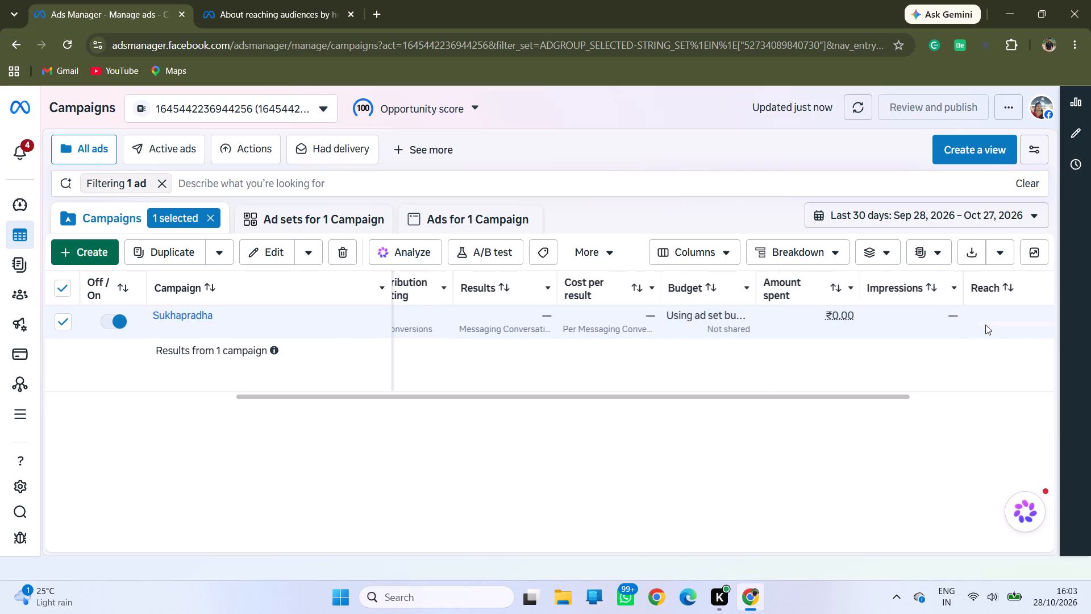
{"action": "scroll", "coordinate": [985, 325], "scroll_direction": "left", "scroll_amount": 6}
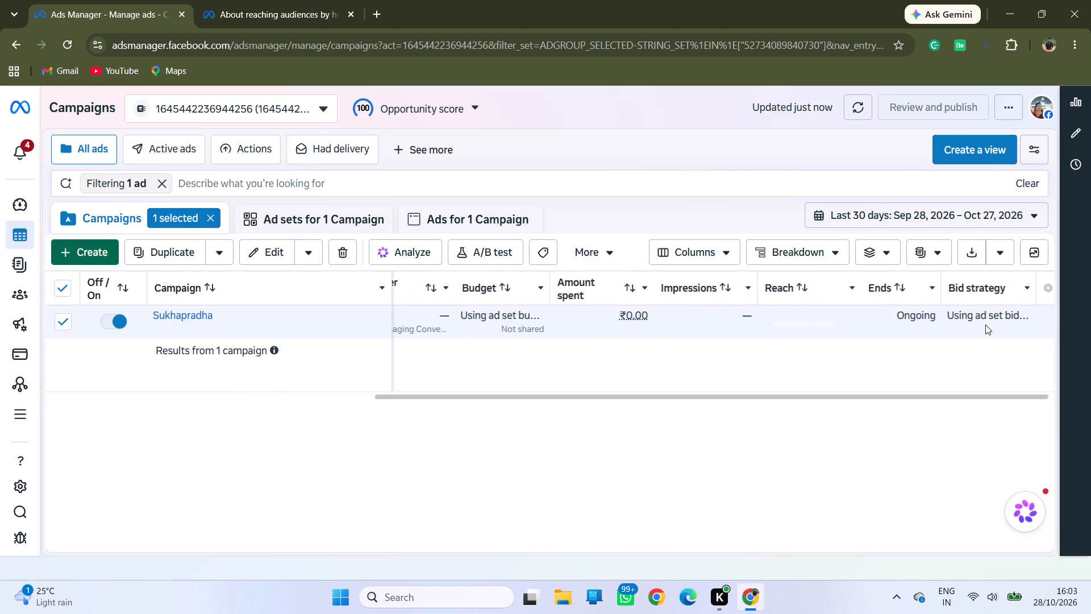
{"action": "scroll", "coordinate": [985, 325], "scroll_direction": "left", "scroll_amount": 5}
{"action": "scroll", "coordinate": [985, 325], "scroll_direction": "right", "scroll_amount": 2}
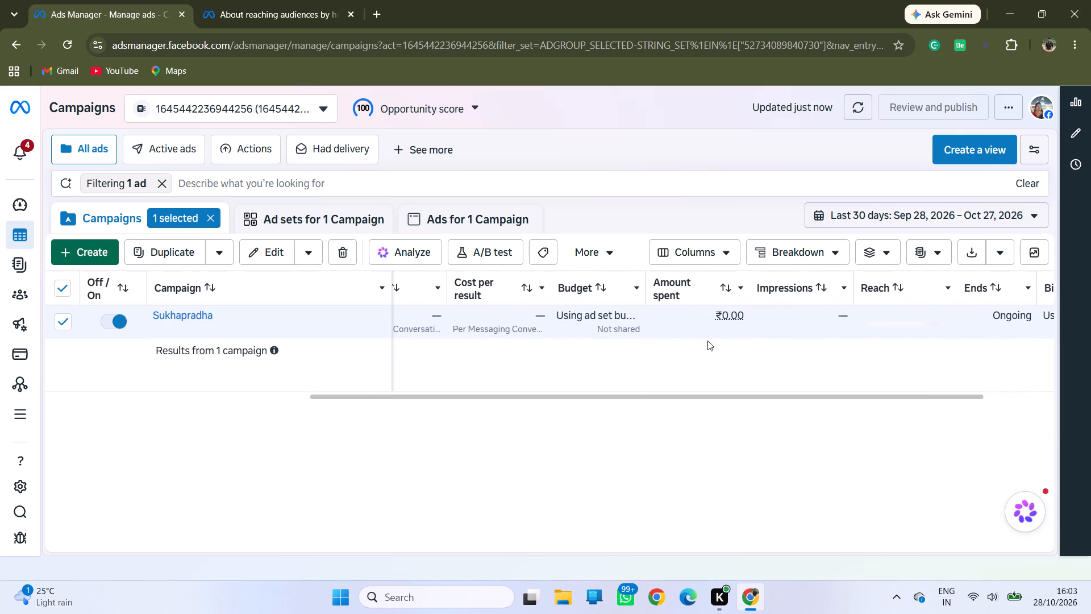
{"action": "scroll", "coordinate": [620, 323], "scroll_direction": "right", "scroll_amount": 1}
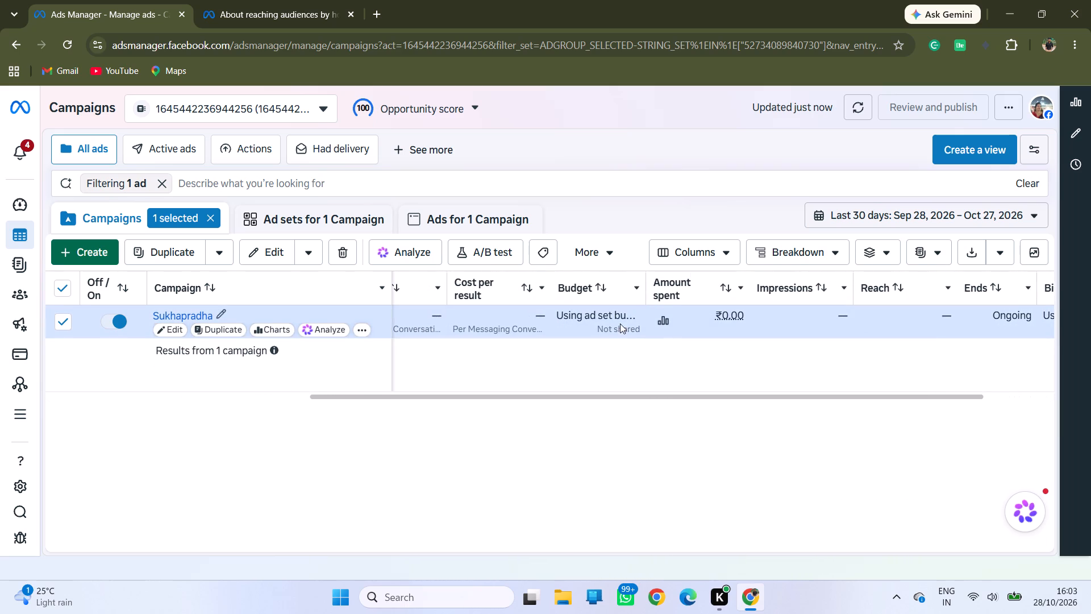
{"action": "scroll", "coordinate": [620, 323], "scroll_direction": "right", "scroll_amount": 9}
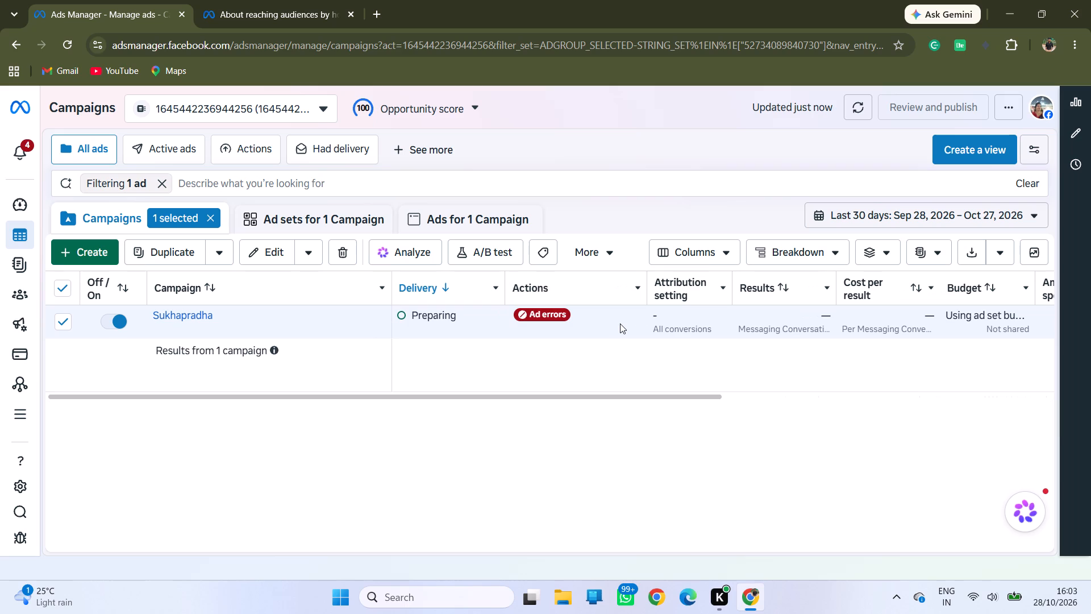
{"action": "scroll", "coordinate": [620, 323], "scroll_direction": "right", "scroll_amount": 5}
Close the help article about reaching audiences and the browser window.
{"action": "left_click", "coordinate": [351, 15]}
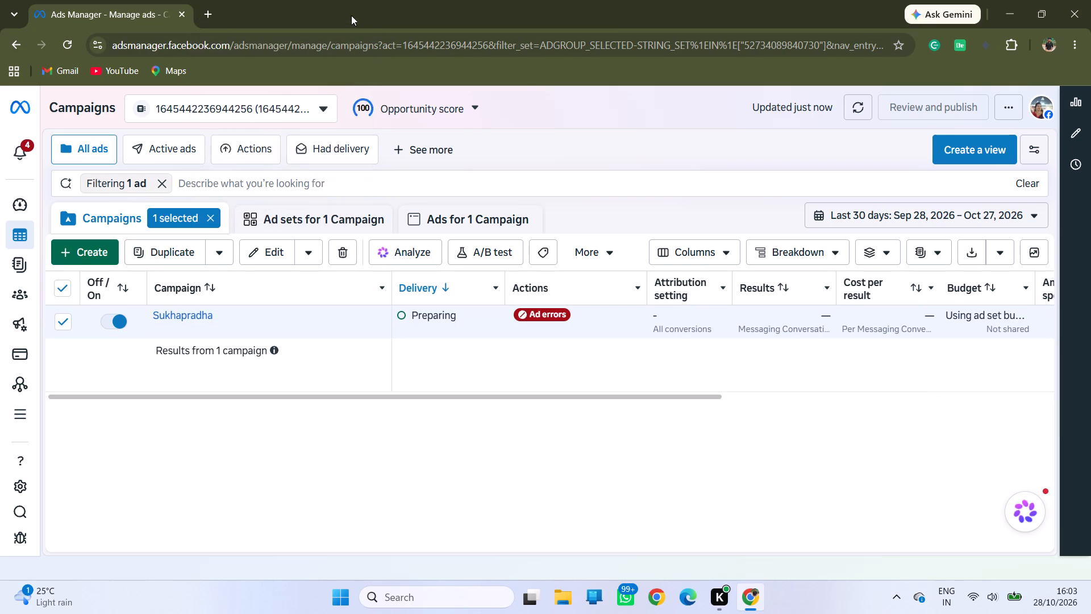
{"action": "left_click", "coordinate": [1090, 0]}
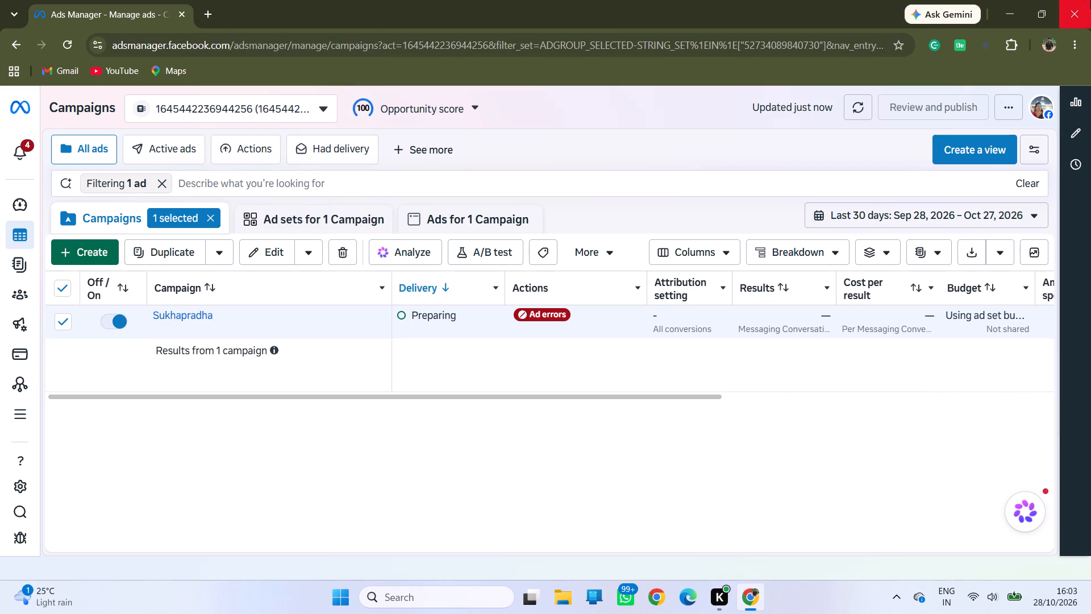
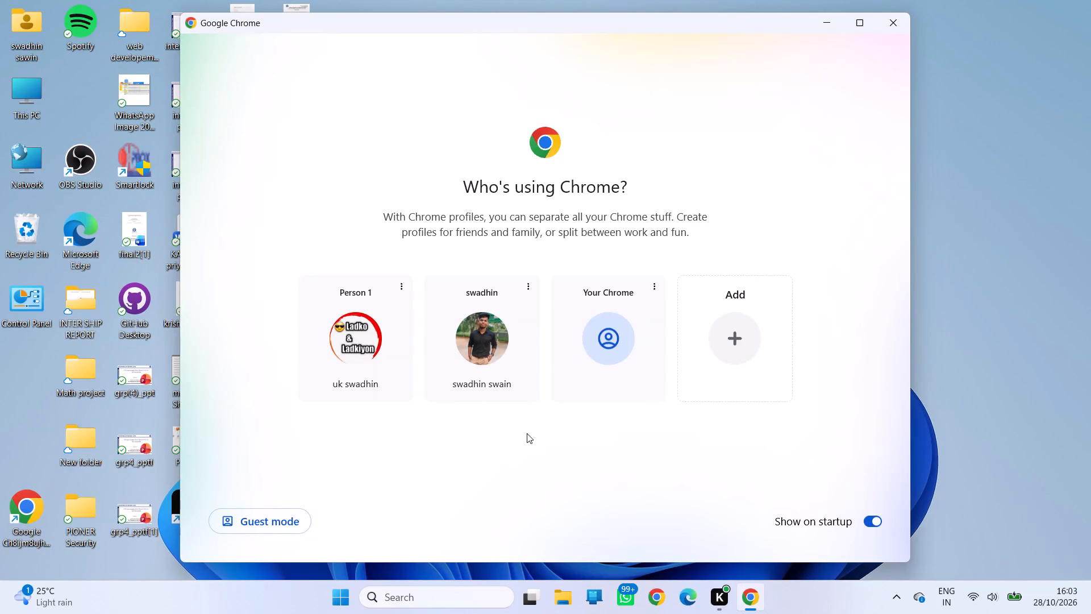
Reopen Ads Manager in the swadhin Chrome profile, reaching it from the Facebook home page found through a Google search for facebook.
{"action": "left_click", "coordinate": [484, 352]}
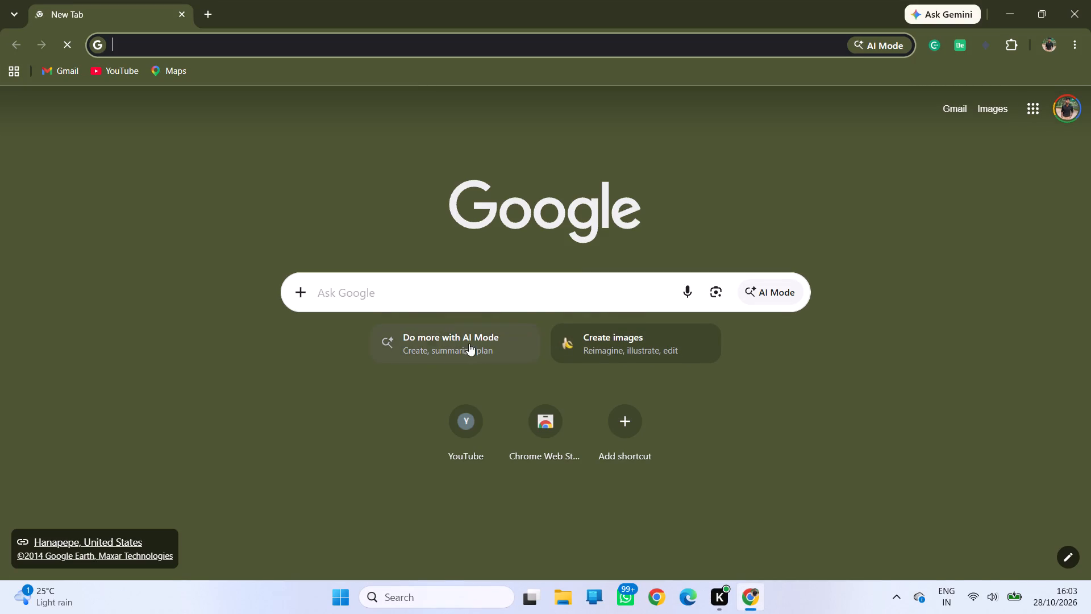
{"action": "left_click", "coordinate": [411, 298]}
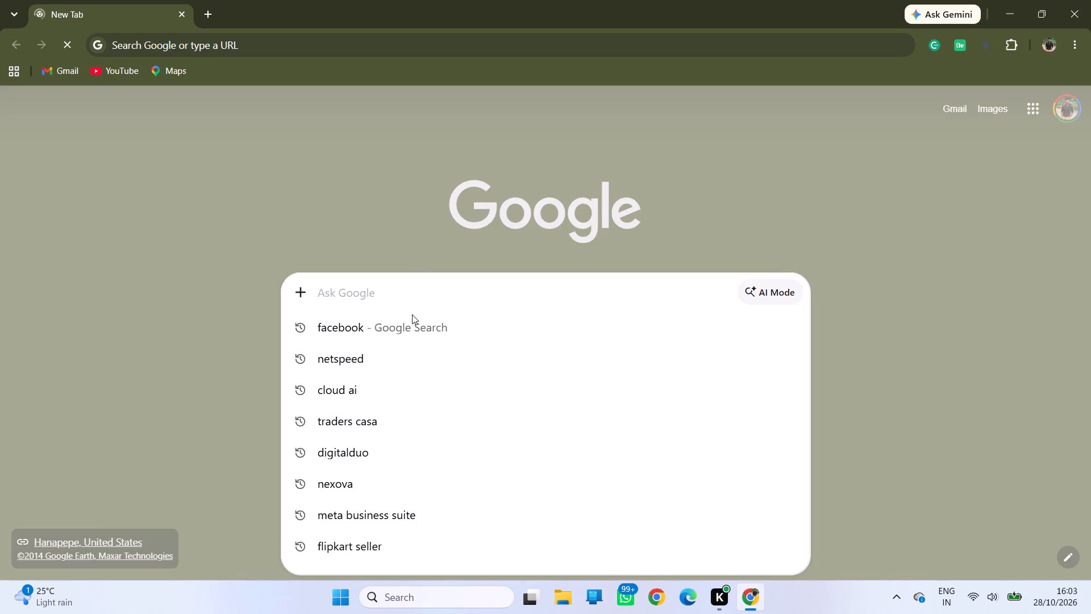
{"action": "left_click", "coordinate": [422, 328]}
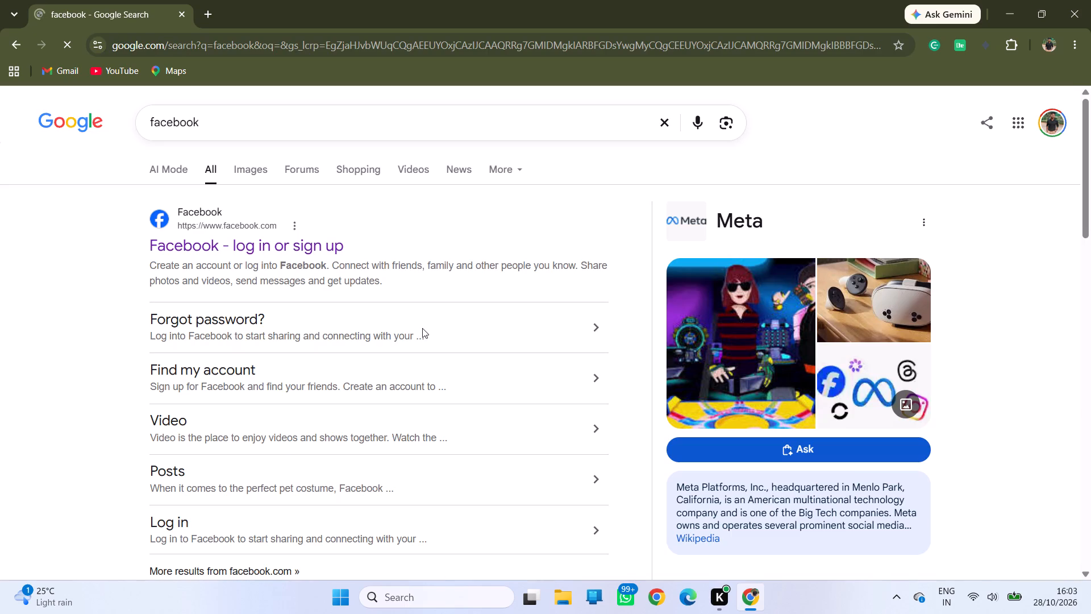
{"action": "left_click", "coordinate": [251, 248]}
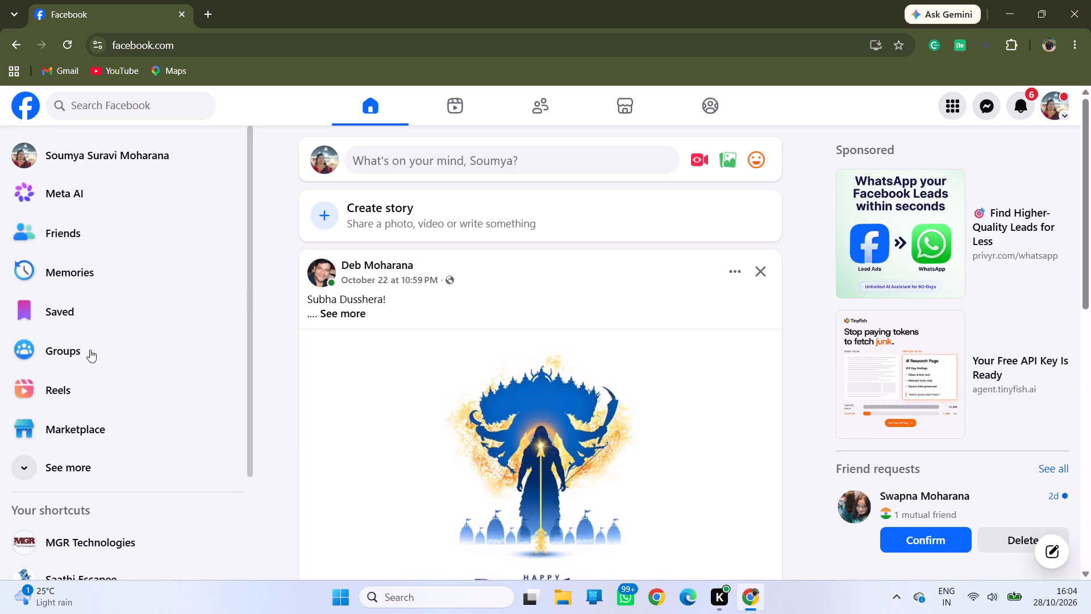
{"action": "left_click", "coordinate": [38, 477]}
{"action": "left_click", "coordinate": [83, 472]}
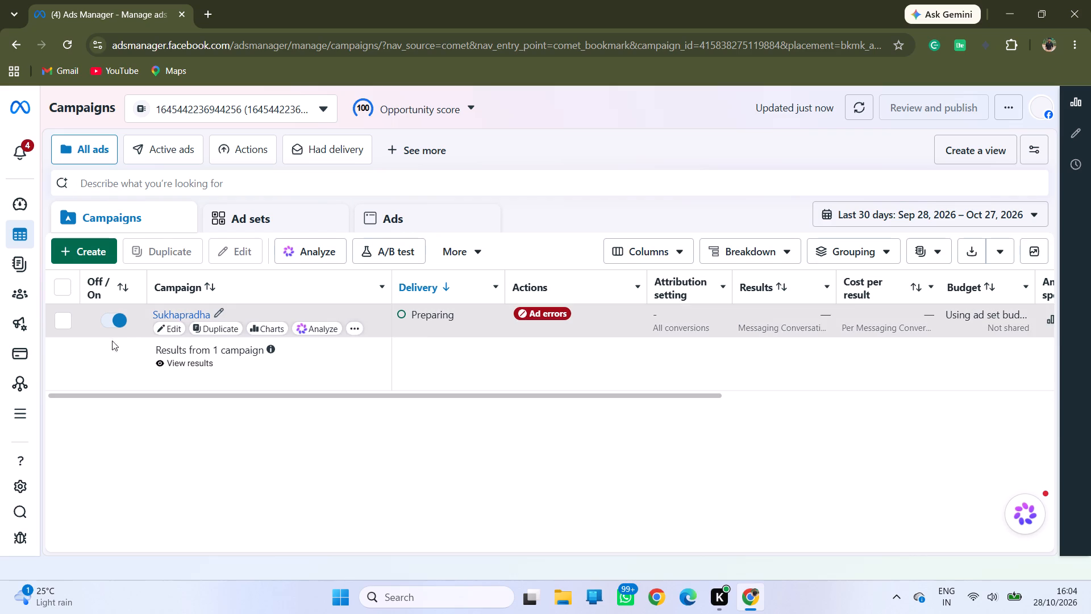
Check the delivery and error status of the Sukhapradha campaign at the ad set level and the ad level.
{"action": "left_click", "coordinate": [257, 230]}
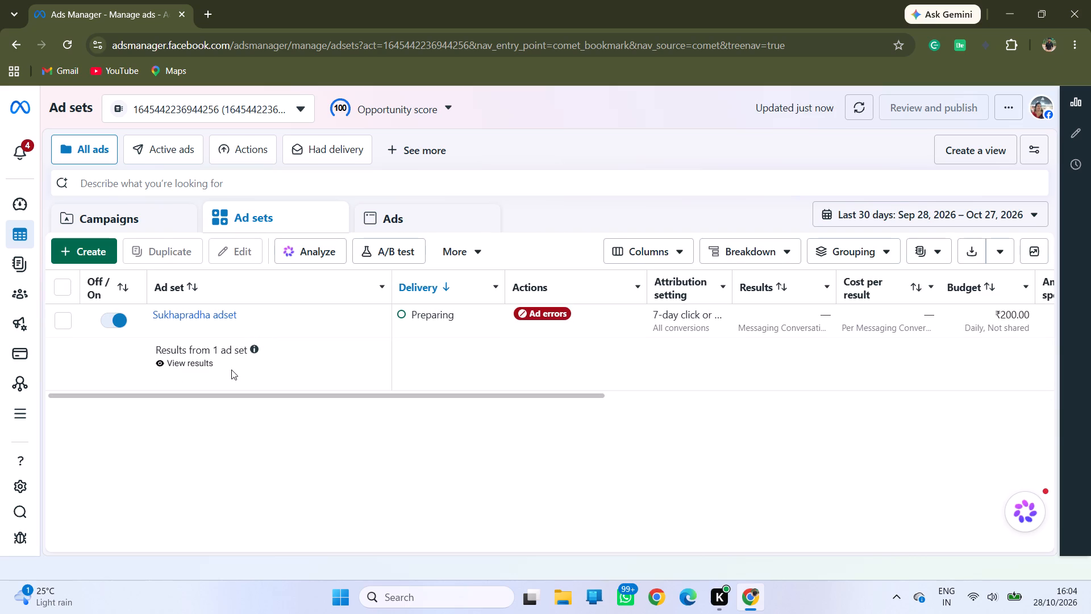
{"action": "left_click", "coordinate": [437, 219]}
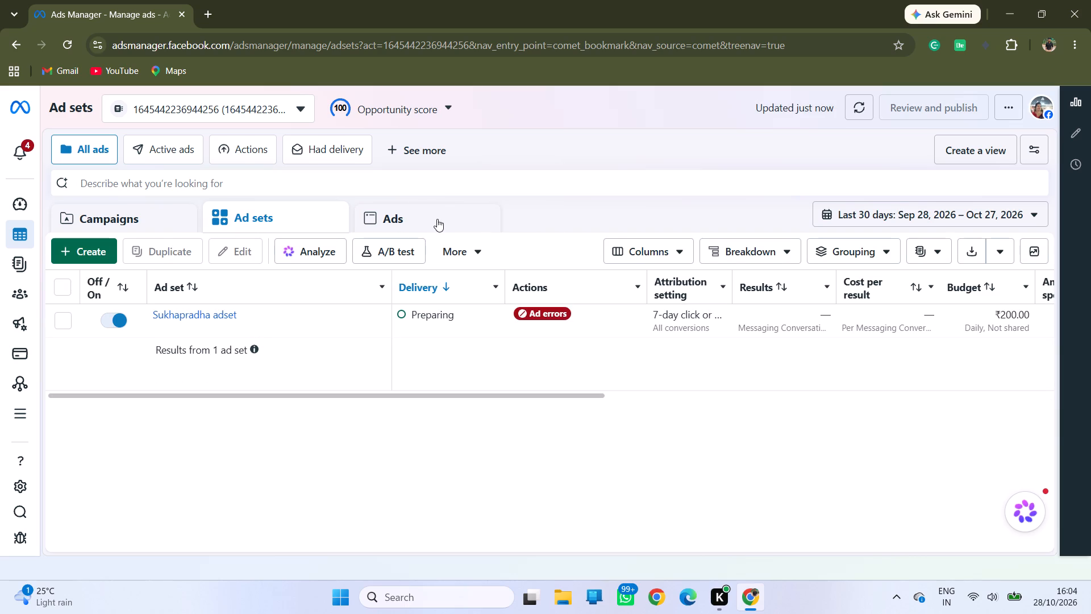
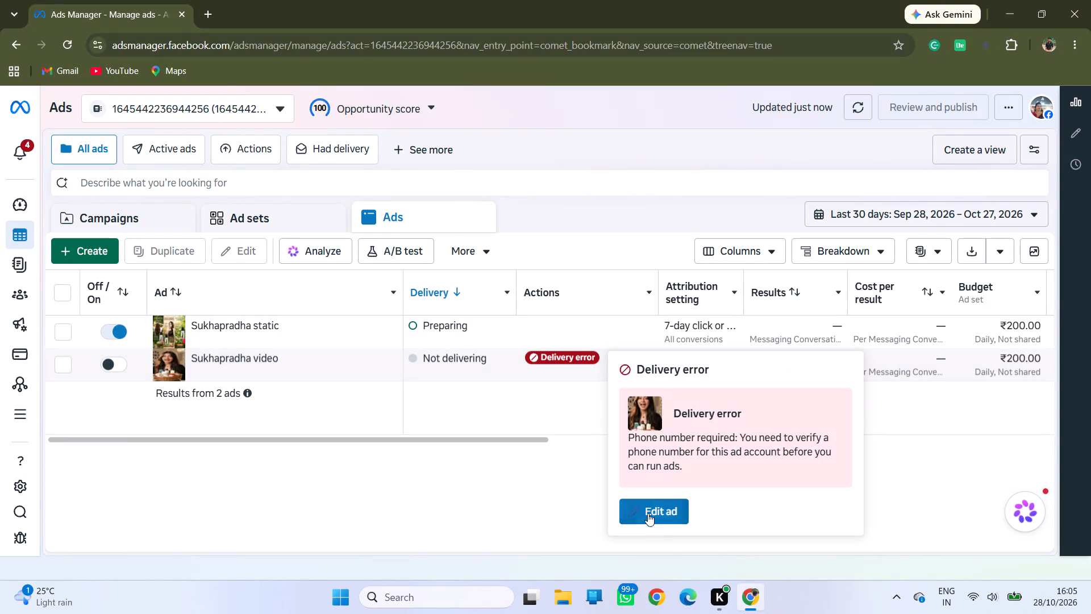
Open the Sukhapradha video ad for editing from its delivery error and examine its preview, identity, ad setup and creative settings.
{"action": "left_click", "coordinate": [664, 515]}
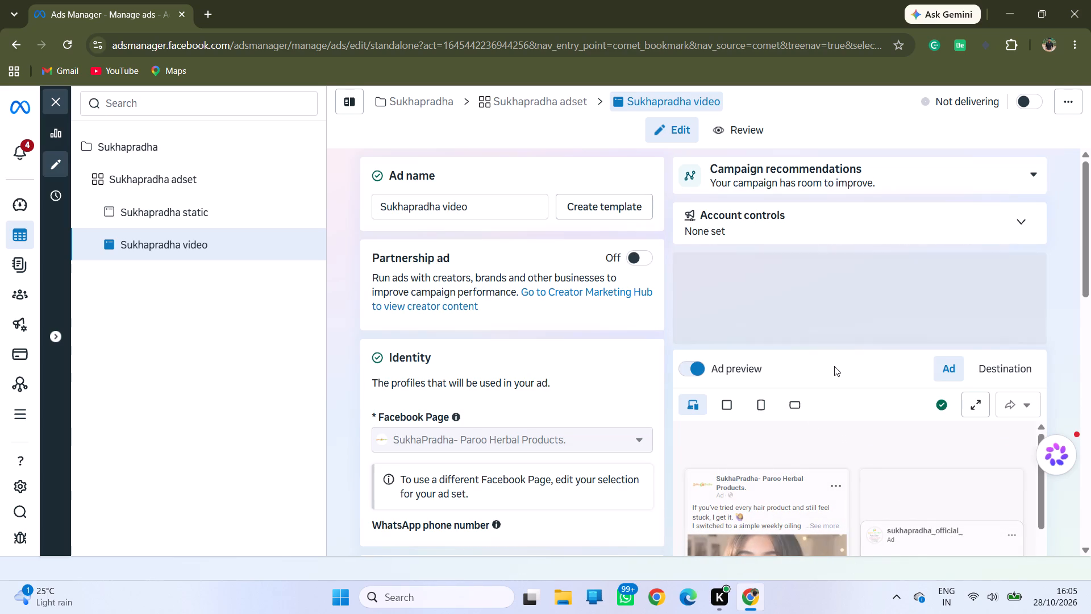
{"action": "scroll", "coordinate": [826, 428], "scroll_direction": "down", "scroll_amount": 9}
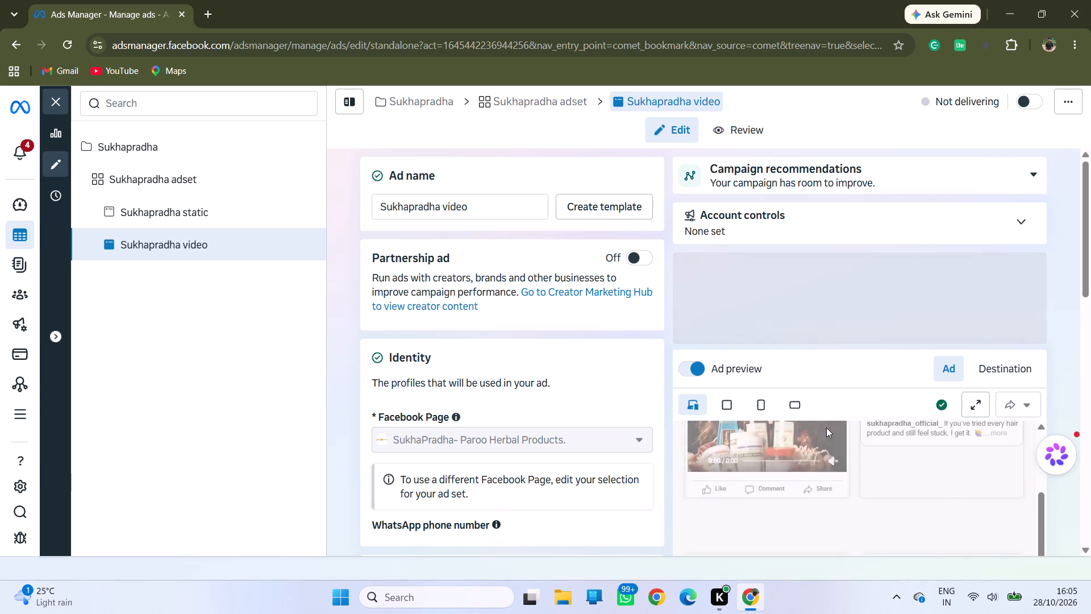
{"action": "scroll", "coordinate": [826, 428], "scroll_direction": "down", "scroll_amount": 17}
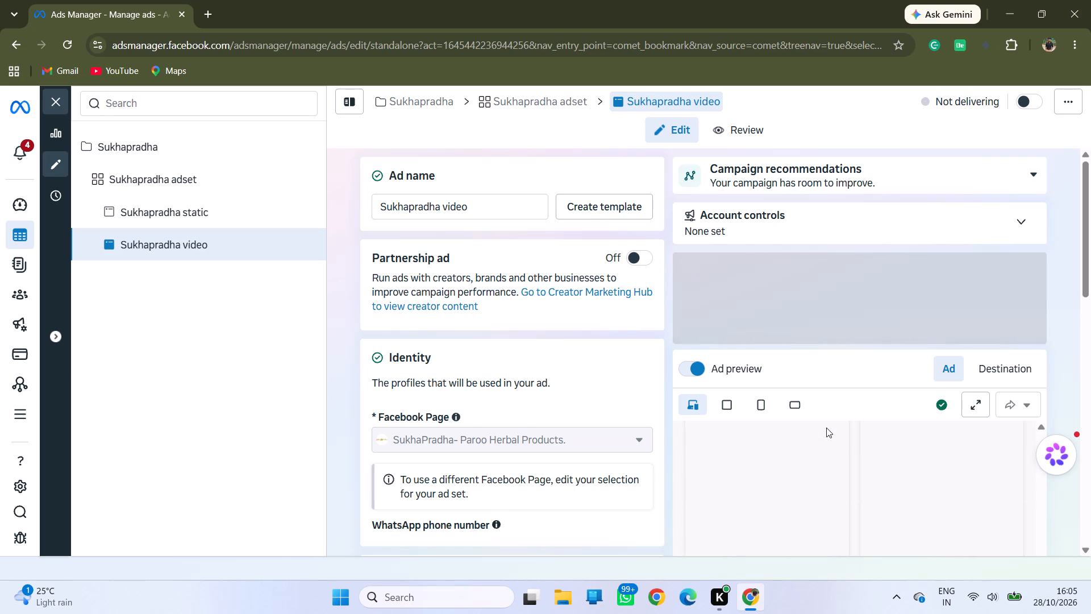
{"action": "scroll", "coordinate": [826, 428], "scroll_direction": "down", "scroll_amount": 11}
{"action": "scroll", "coordinate": [502, 301], "scroll_direction": "down", "scroll_amount": 2}
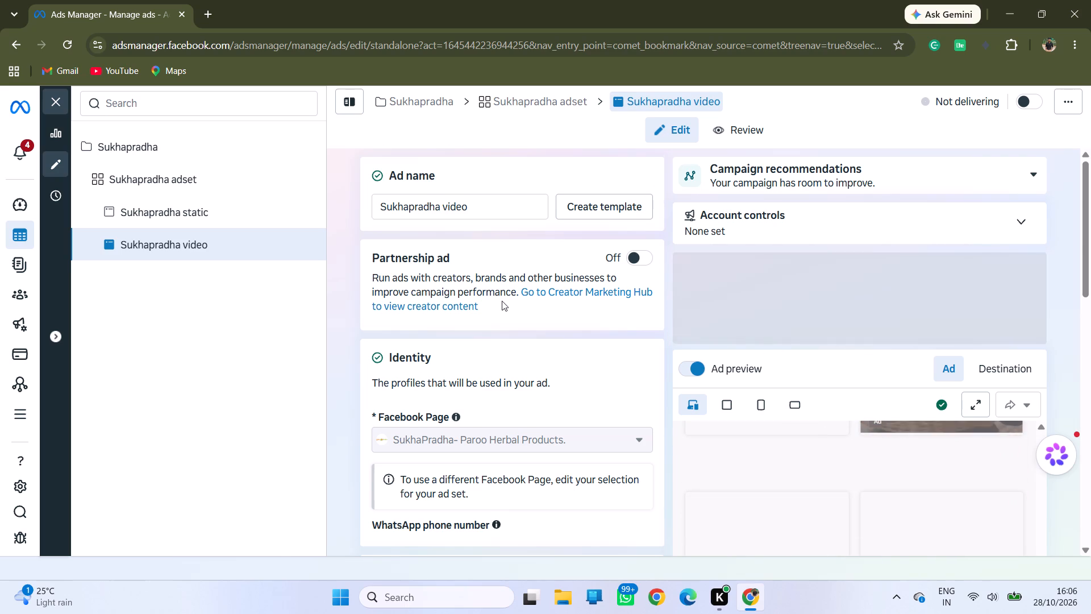
{"action": "scroll", "coordinate": [502, 301], "scroll_direction": "down", "scroll_amount": 8}
{"action": "scroll", "coordinate": [502, 301], "scroll_direction": "up", "scroll_amount": 5}
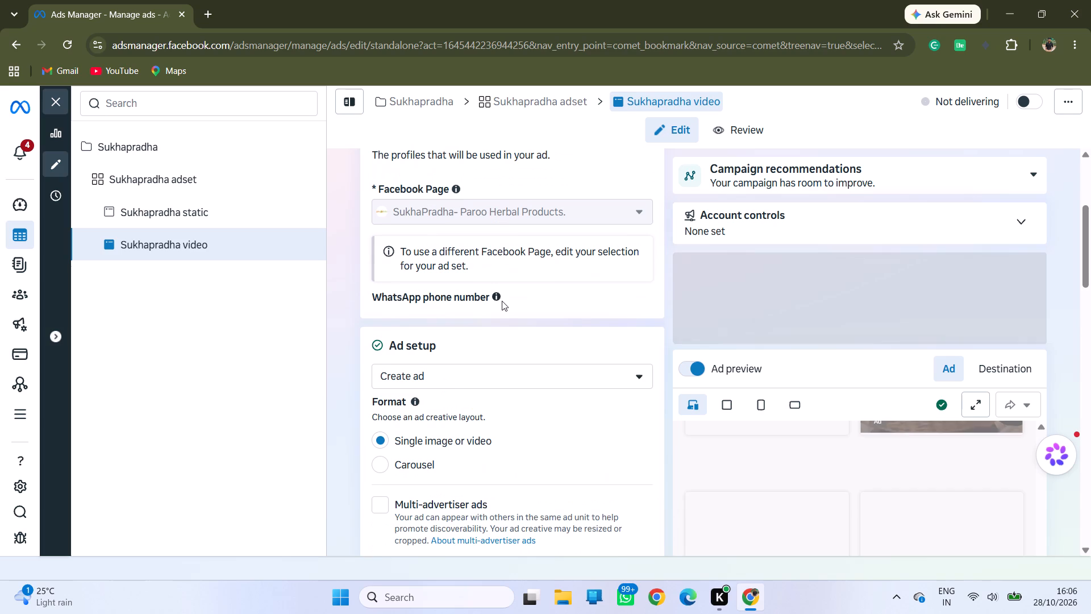
{"action": "scroll", "coordinate": [502, 301], "scroll_direction": "up", "scroll_amount": 1}
{"action": "scroll", "coordinate": [502, 301], "scroll_direction": "down", "scroll_amount": 1}
{"action": "scroll", "coordinate": [502, 301], "scroll_direction": "up", "scroll_amount": 1}
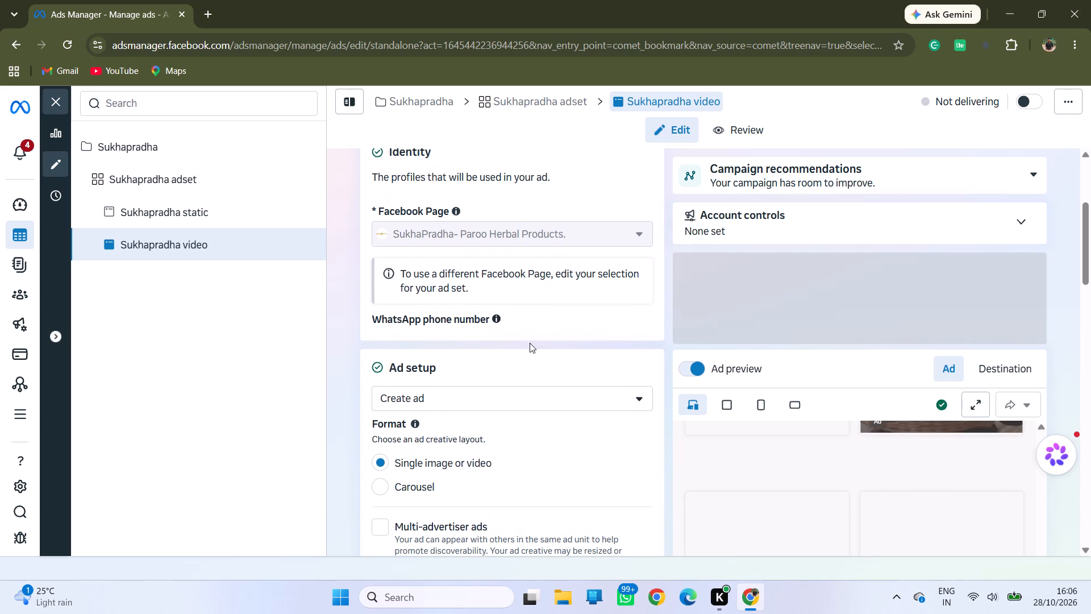
{"action": "scroll", "coordinate": [490, 318], "scroll_direction": "down", "scroll_amount": 3}
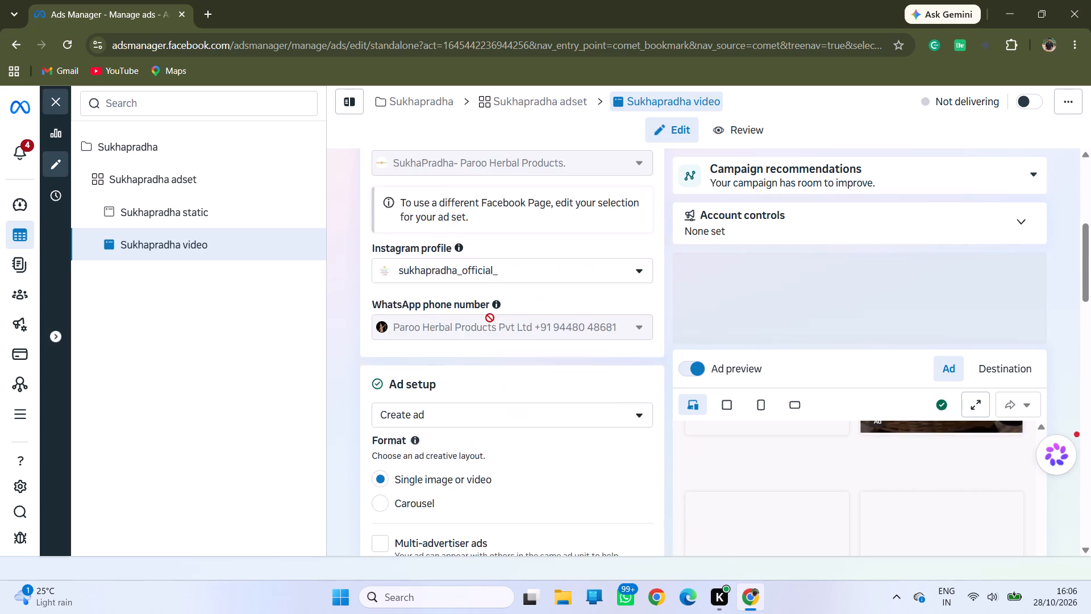
{"action": "scroll", "coordinate": [490, 318], "scroll_direction": "down", "scroll_amount": 13}
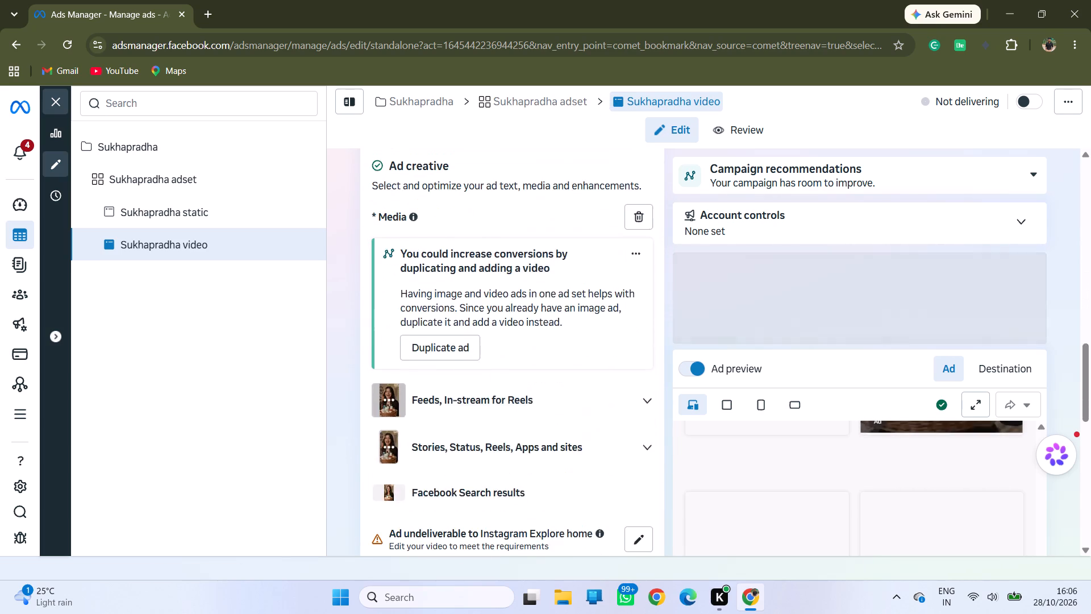
{"action": "scroll", "coordinate": [490, 318], "scroll_direction": "down", "scroll_amount": 11}
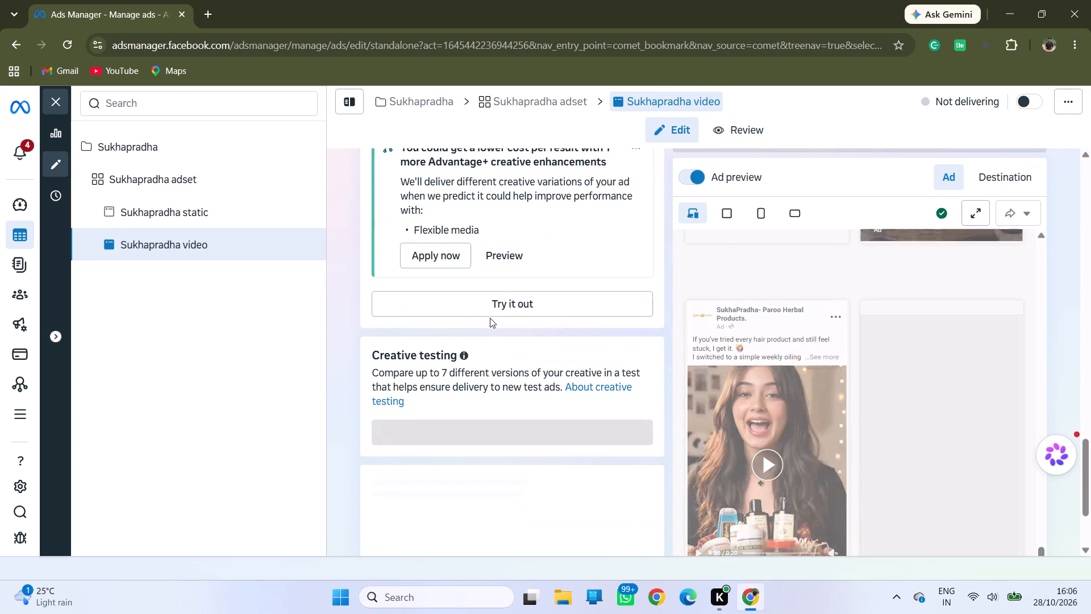
{"action": "scroll", "coordinate": [490, 318], "scroll_direction": "up", "scroll_amount": 1}
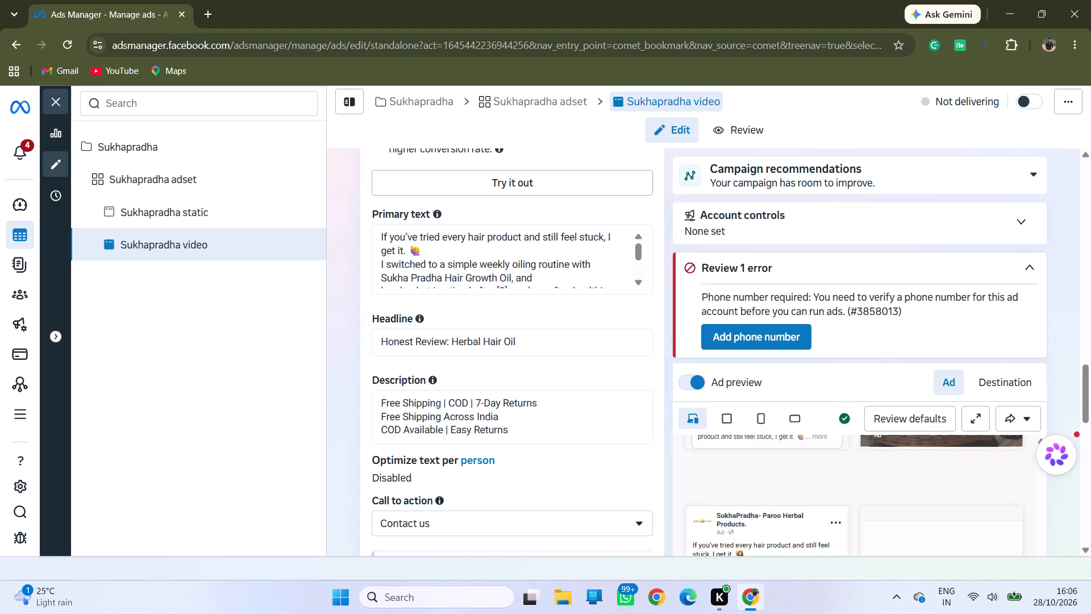
Start verifying a phone number for the ad account from the Sukhapradha video ad's error, with India (IN+91) as the country code.
{"action": "scroll", "coordinate": [535, 271], "scroll_direction": "up", "scroll_amount": 5}
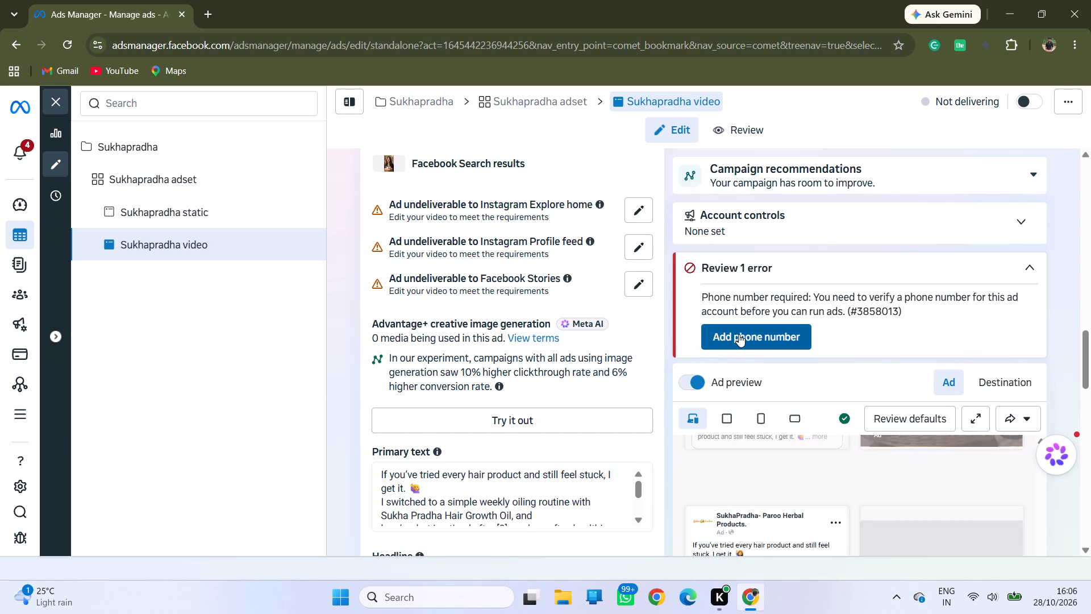
{"action": "left_click", "coordinate": [739, 334]}
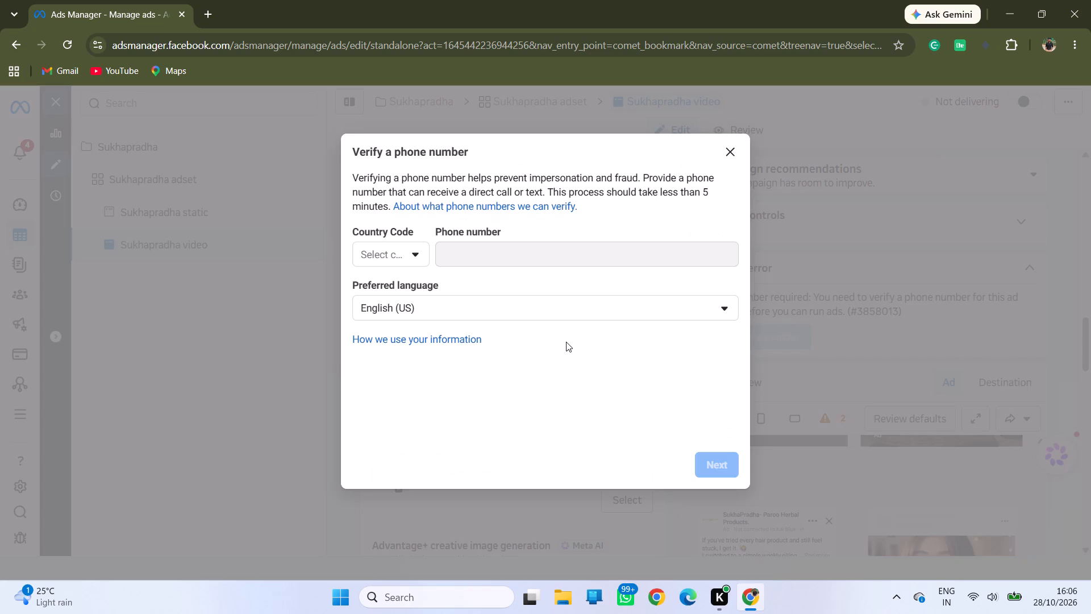
{"action": "left_click", "coordinate": [418, 259]}
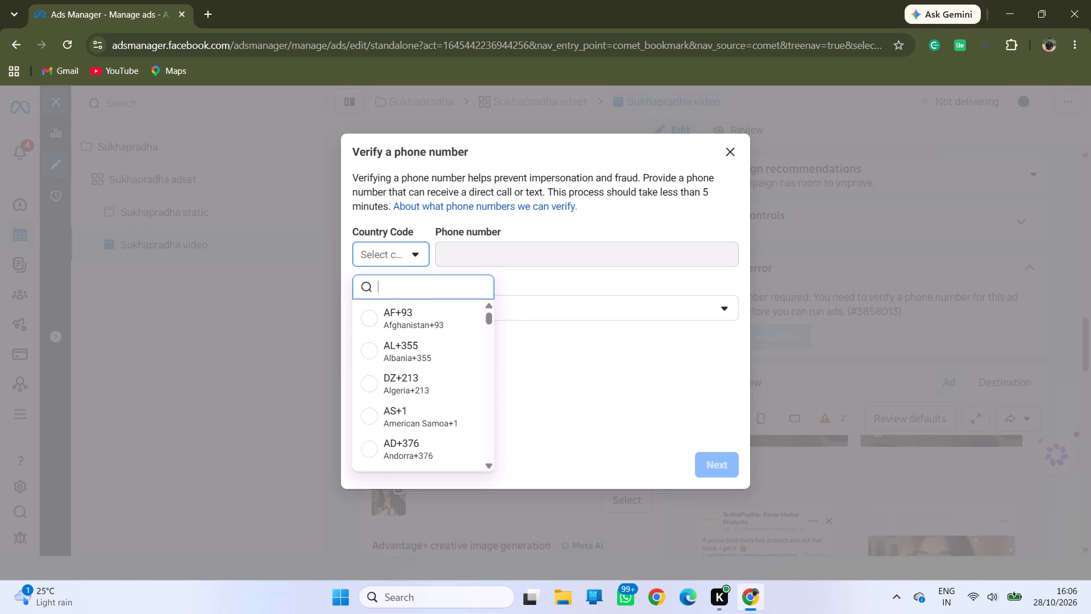
{"action": "type", "text": "in"}
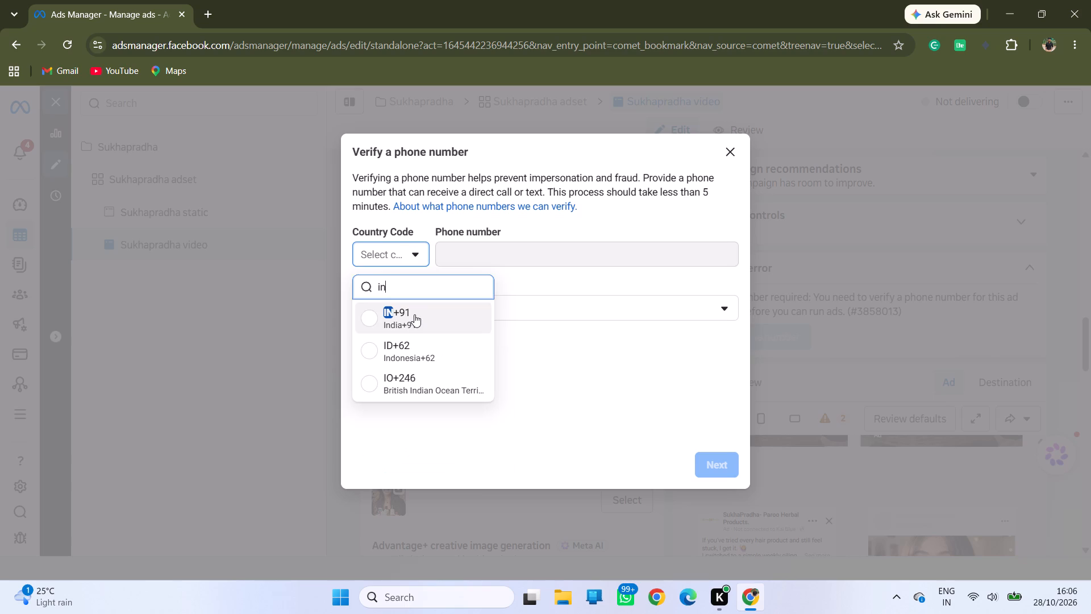
{"action": "left_click", "coordinate": [414, 314]}
{"action": "left_click", "coordinate": [461, 252]}
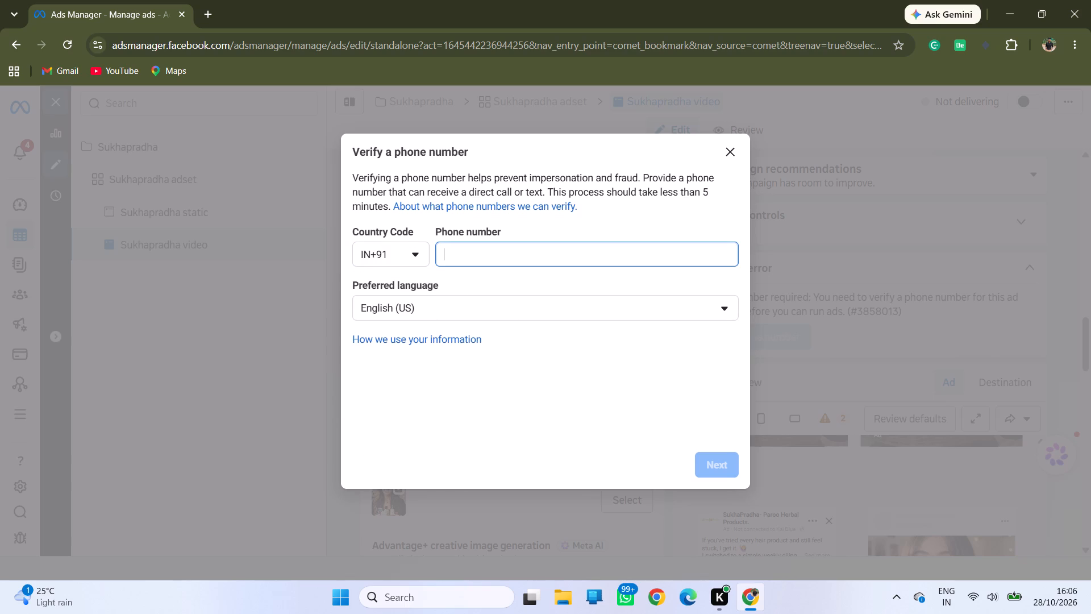
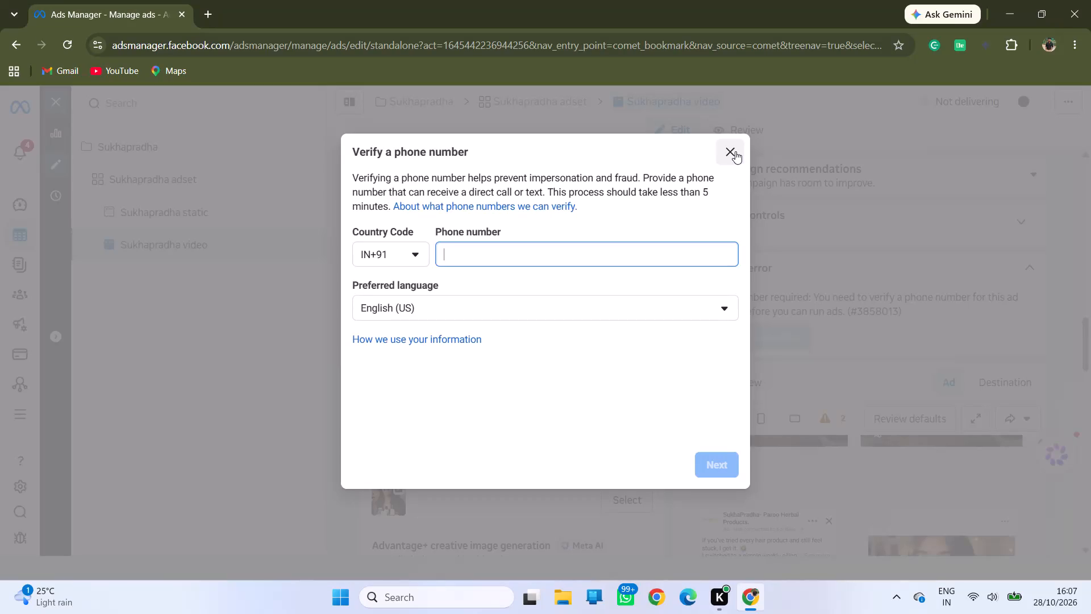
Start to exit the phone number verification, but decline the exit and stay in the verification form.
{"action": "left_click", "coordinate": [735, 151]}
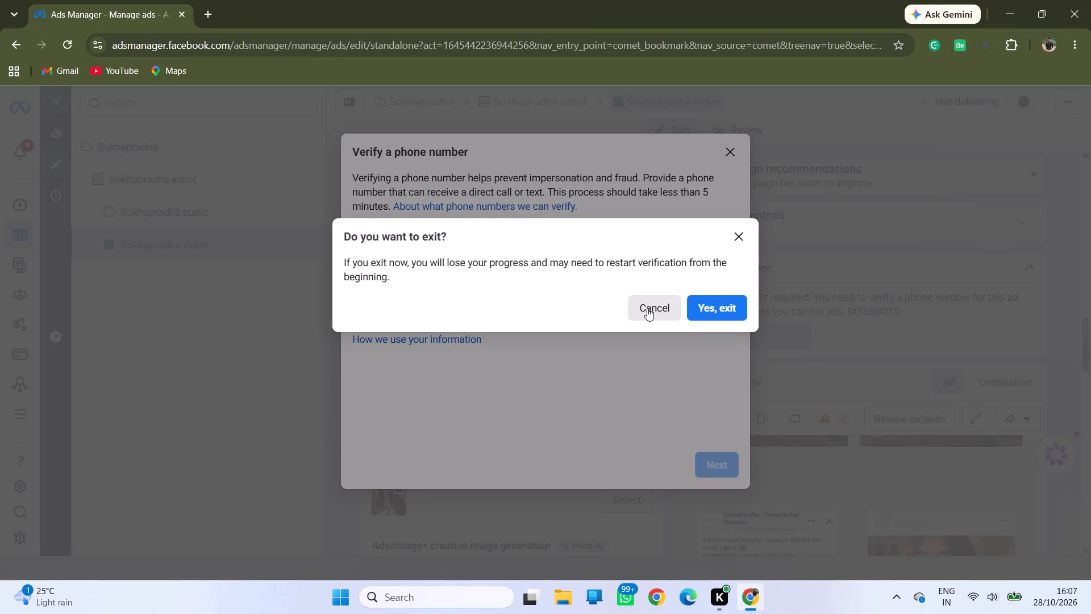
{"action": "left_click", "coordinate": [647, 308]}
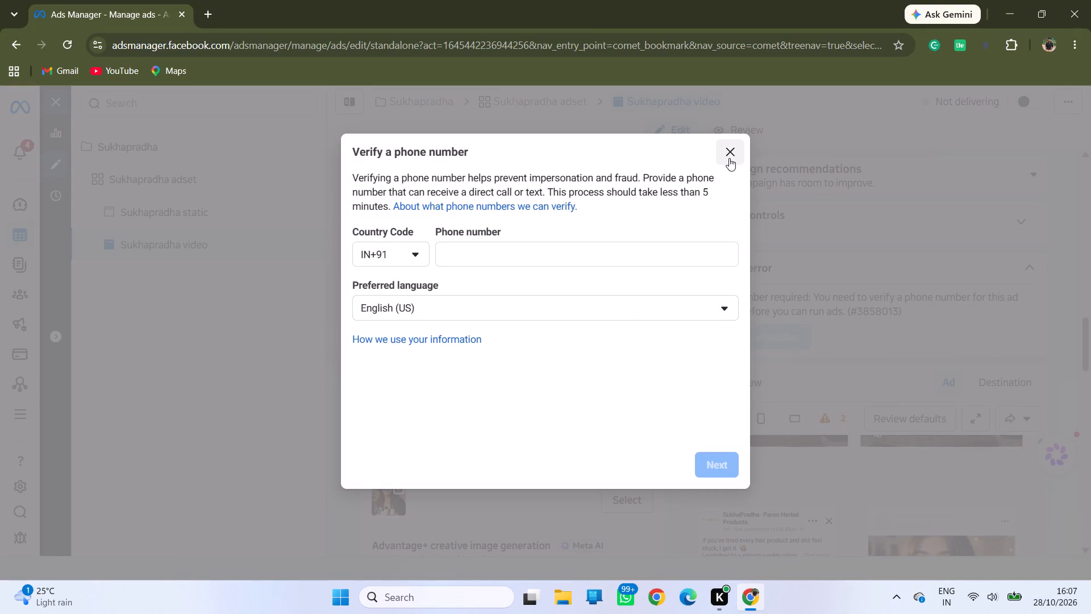